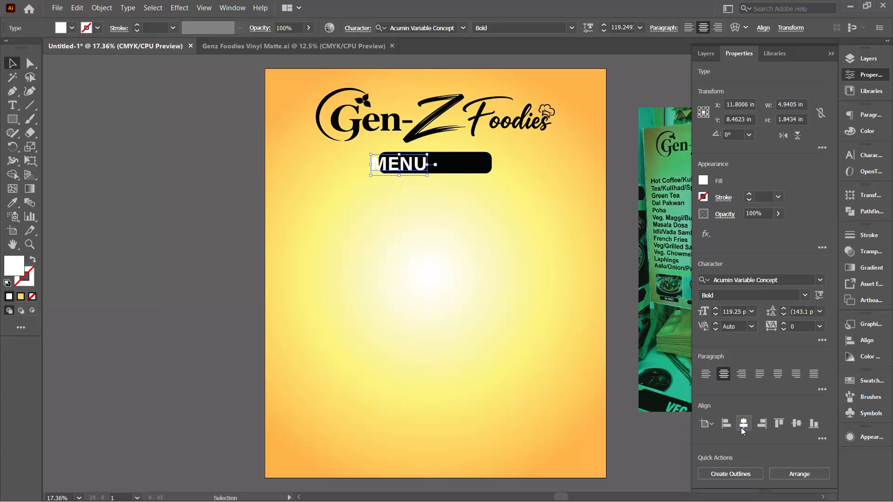
Centre the MENU text horizontally on the artboard.
click(741, 427)
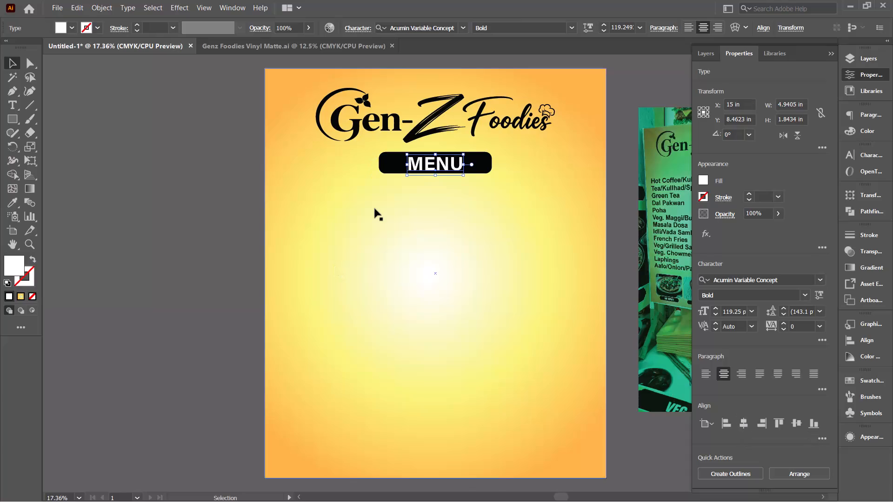
Narrow the black rounded rectangle behind MENU to about 8.85 in wide and centre it horizontally on the artboard.
click(385, 166)
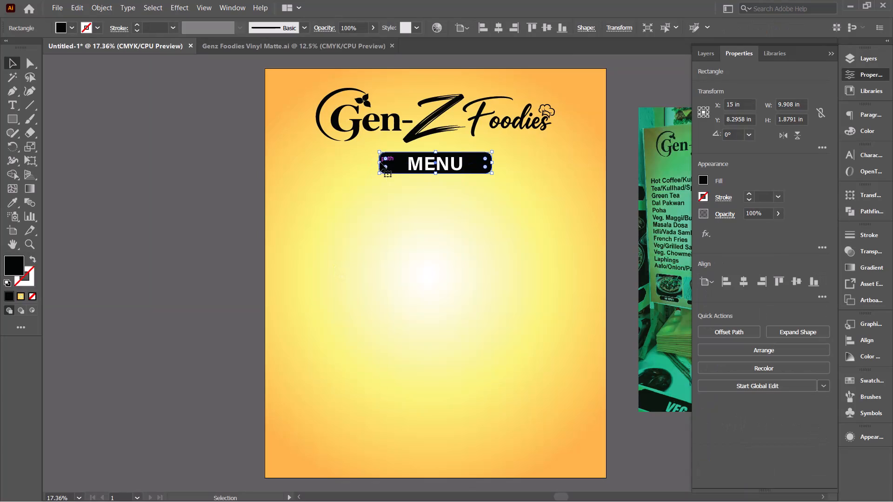
drag(379, 162, 391, 166)
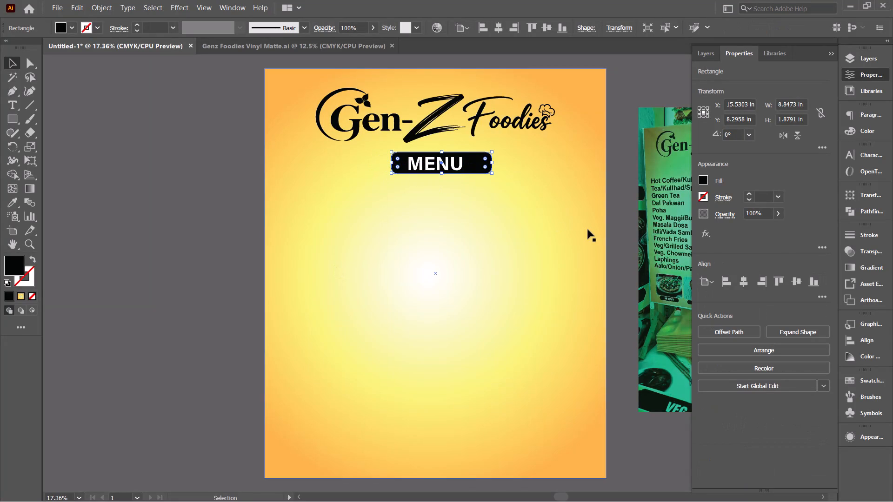
click(745, 284)
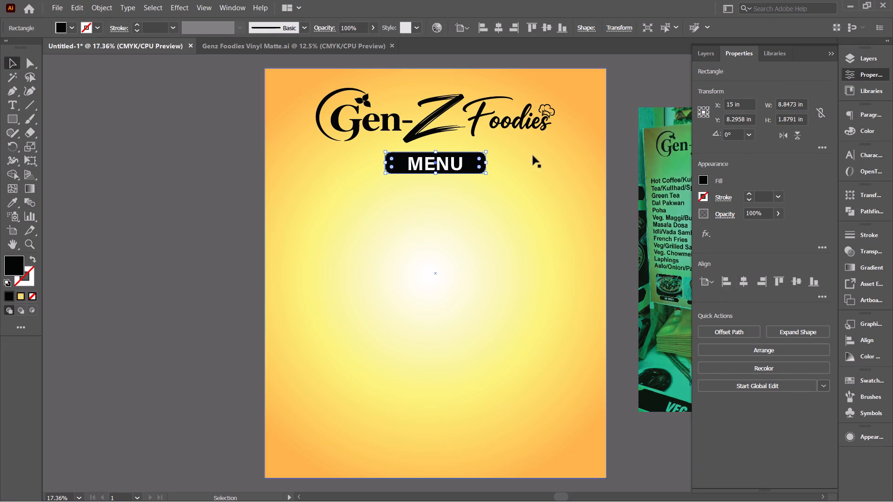
click(478, 159)
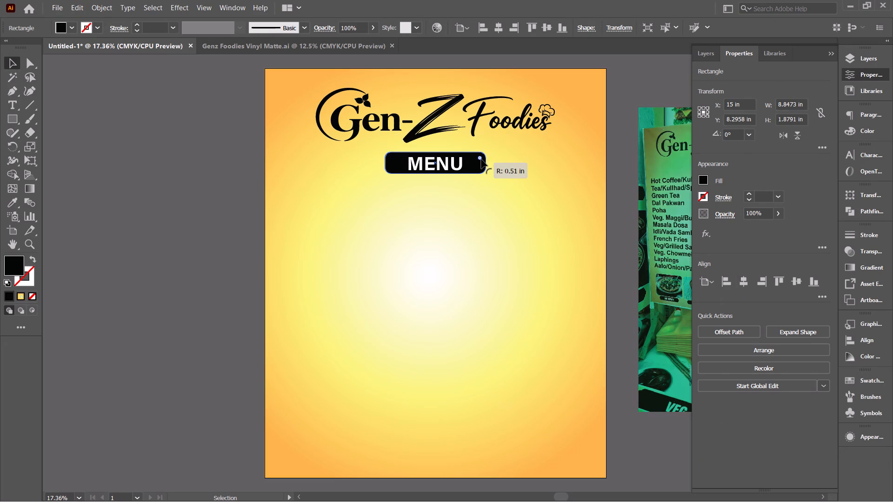
click(618, 98)
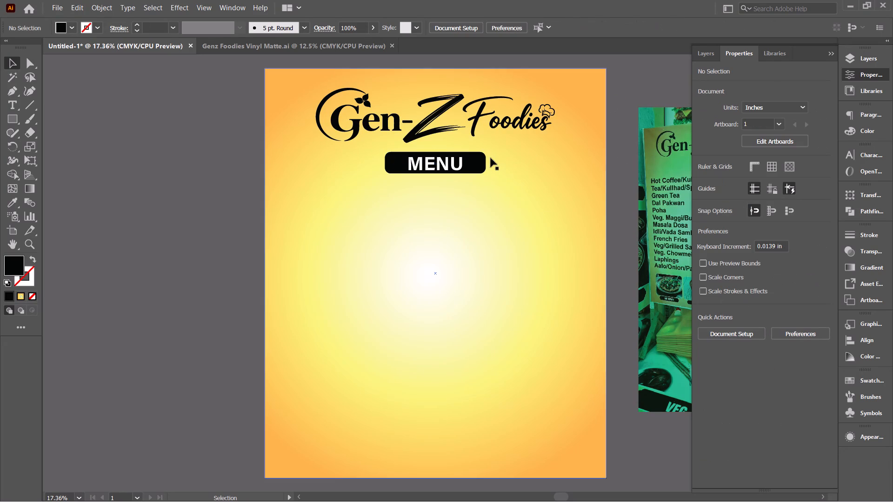
Scale the MENU text and its black rectangle down together about their centre to about 7.5 in wide.
click(469, 165)
shift+click(458, 167)
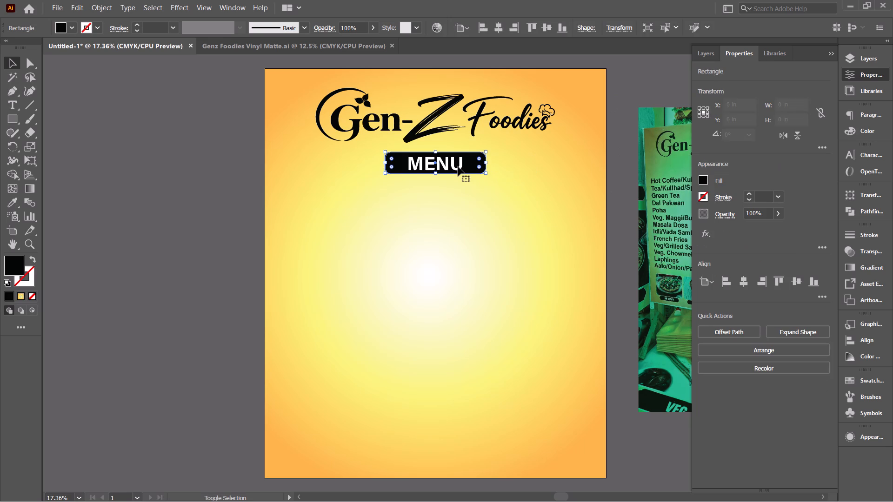
shift+drag(383, 165, 387, 165)
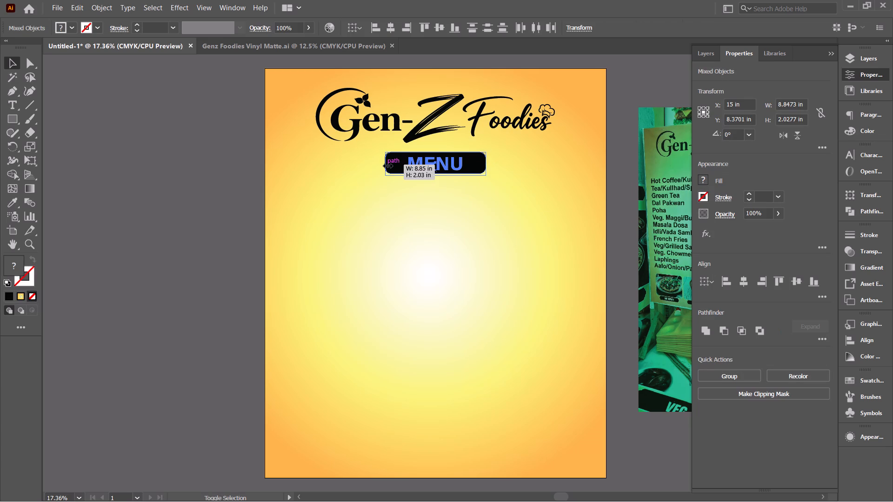
shift+drag(387, 165, 393, 164)
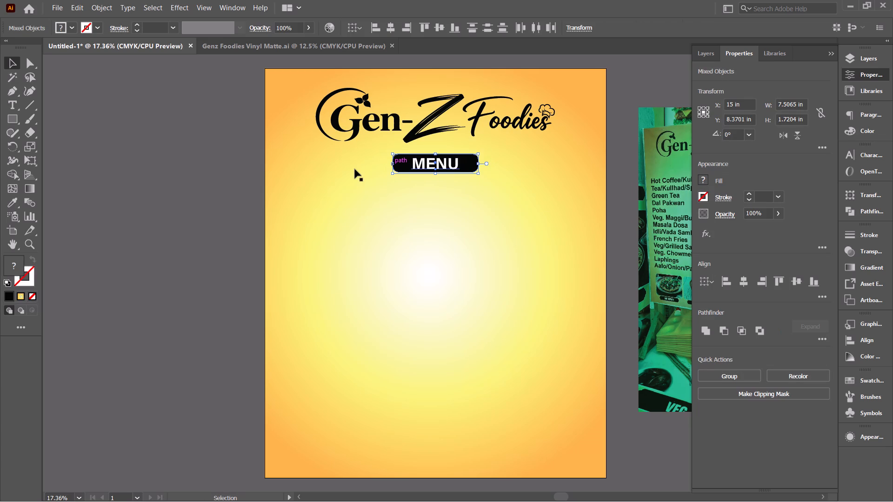
click(219, 188)
double_click(219, 188)
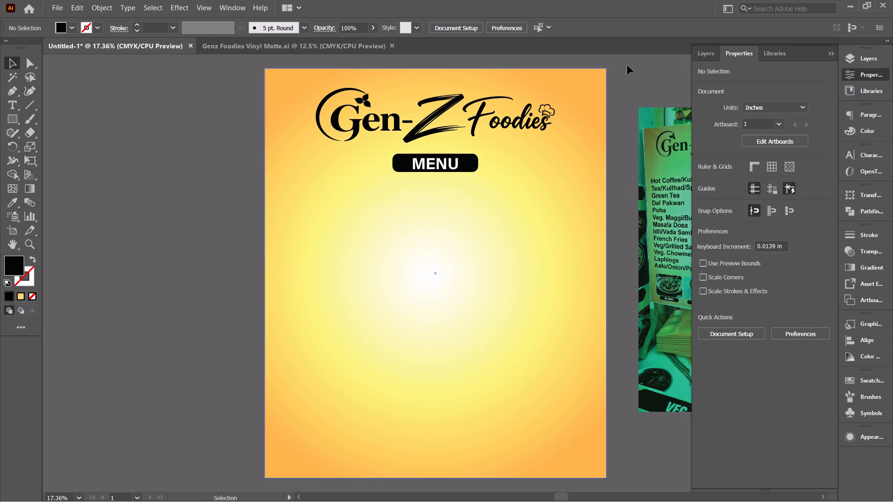
Collapse the expanded panel group to uncover the reference menu photo beside the artboard.
click(698, 49)
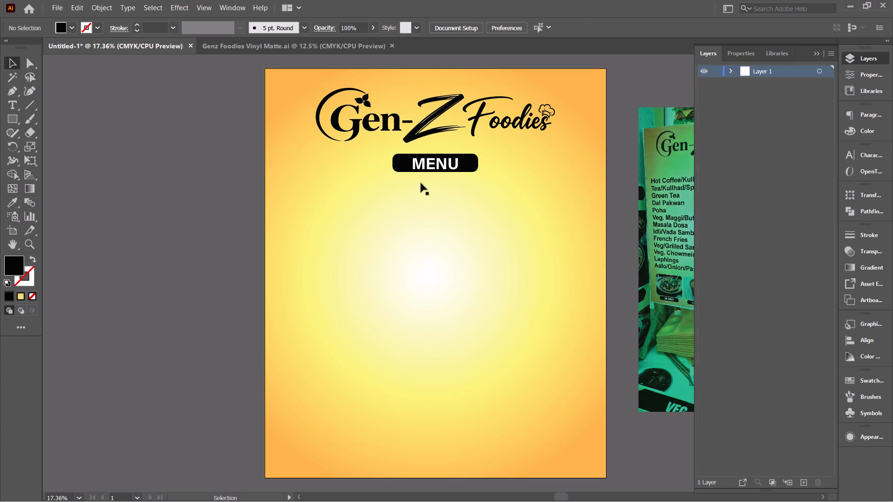
click(819, 50)
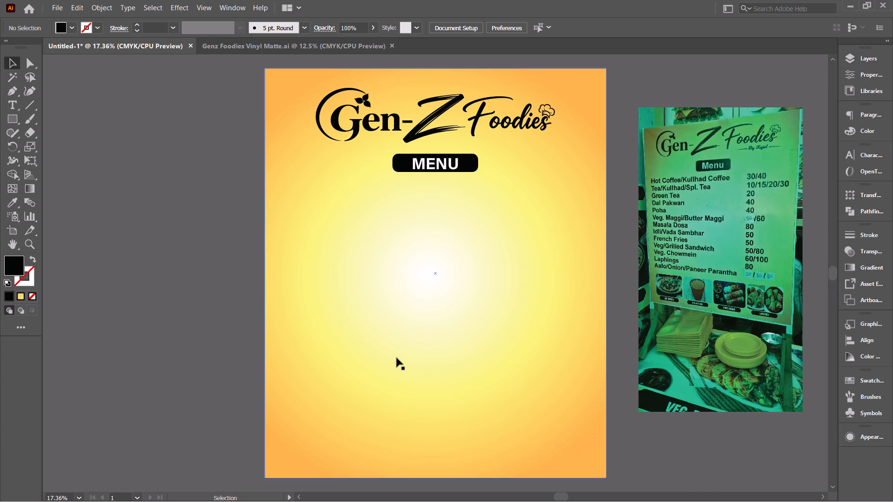
Draw a black rectangle near the lower-left corner of the artboard as the first food-picture placeholder.
scroll(397, 358, down, 1)
scroll(397, 358, up, 1)
scroll(397, 358, down, 1)
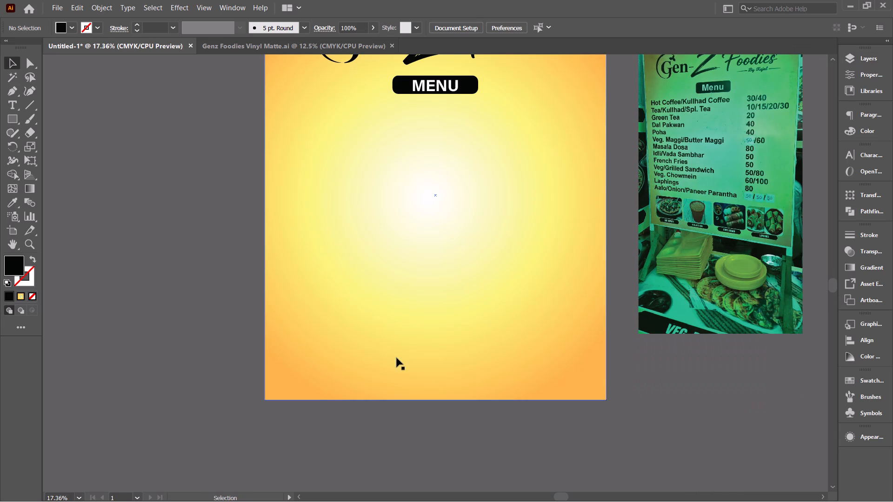
drag(13, 120, 240, 263)
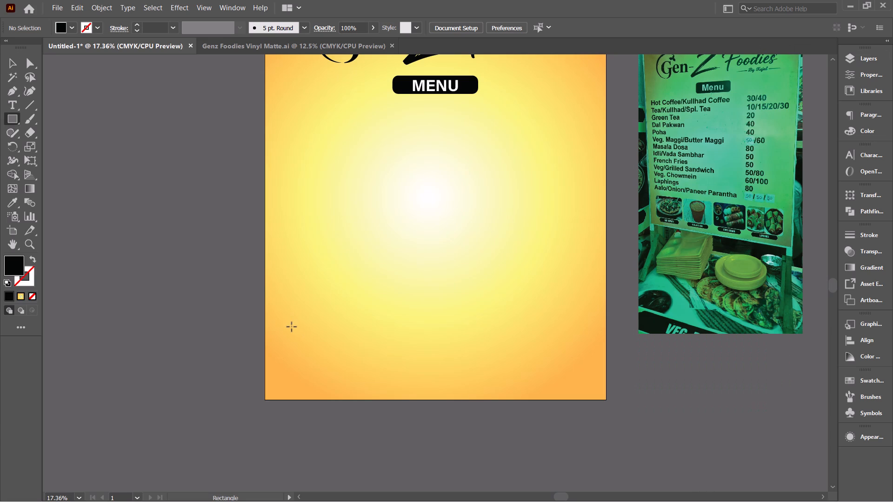
drag(291, 333, 354, 363)
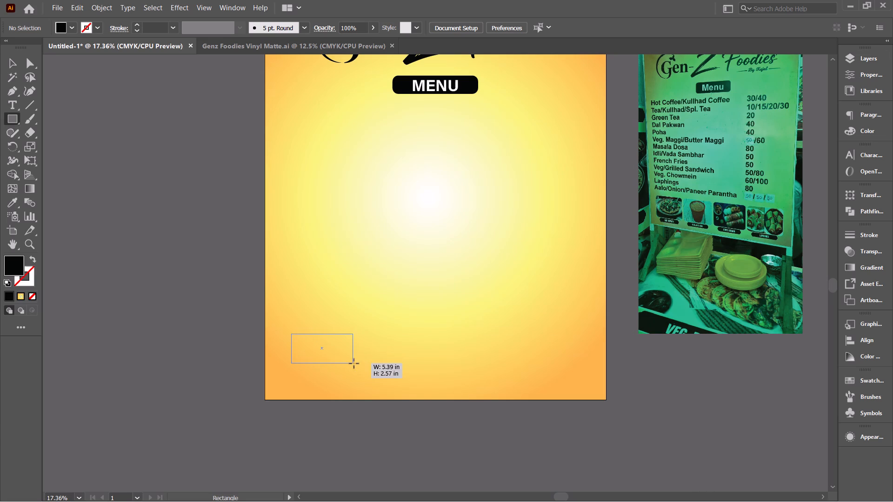
drag(354, 363, 360, 374)
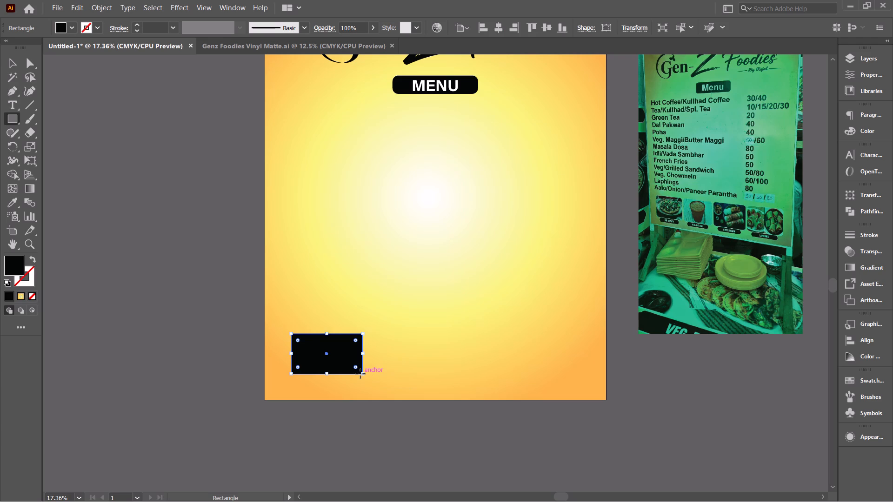
Duplicate the black rectangle horizontally so two equal placeholders sit side by side with a small gap, slightly lower on the artboard.
key(v)
drag(340, 362, 369, 364)
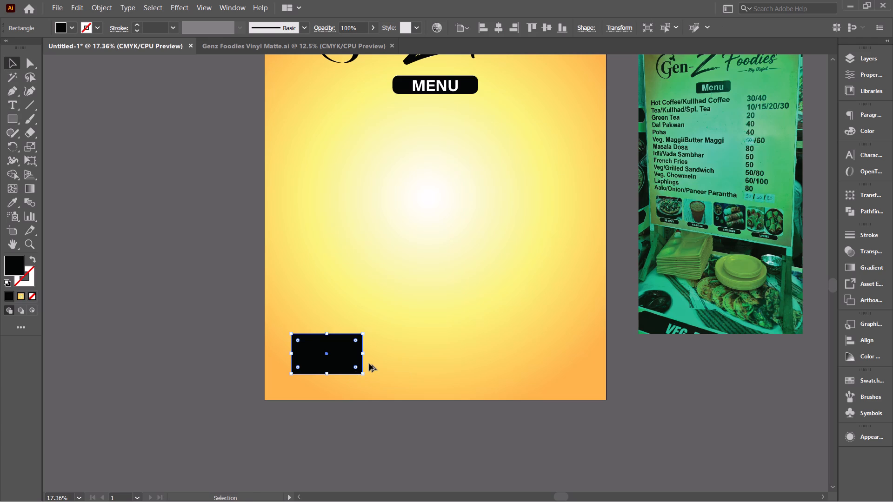
drag(369, 364, 419, 365)
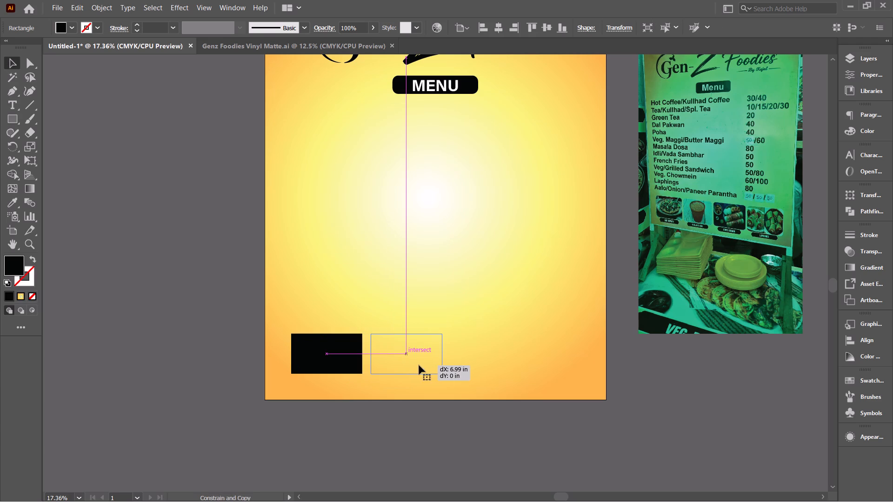
drag(419, 365, 333, 373)
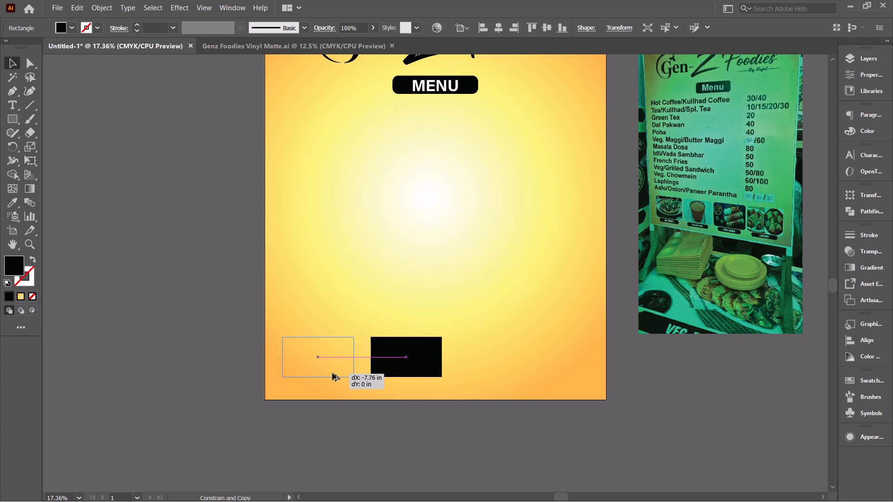
drag(333, 373, 341, 374)
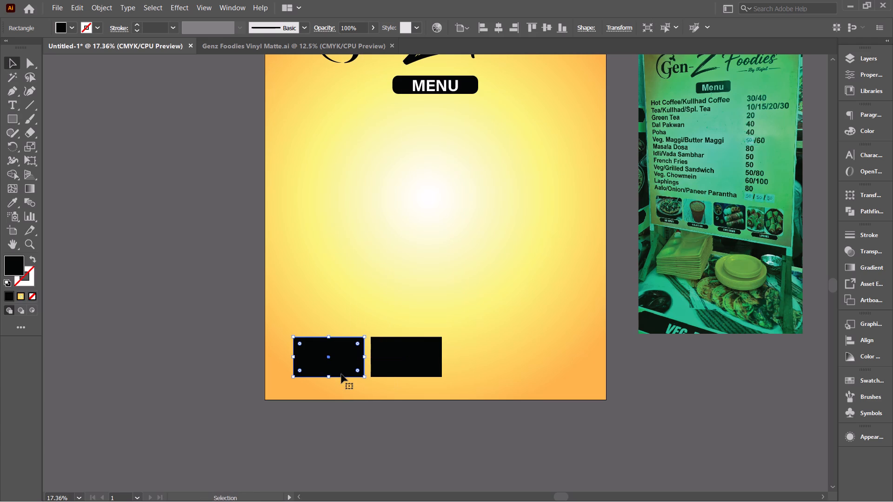
Duplicate the pair of black rectangles horizontally to make a row of four along the artboard's bottom.
shift+click(374, 363)
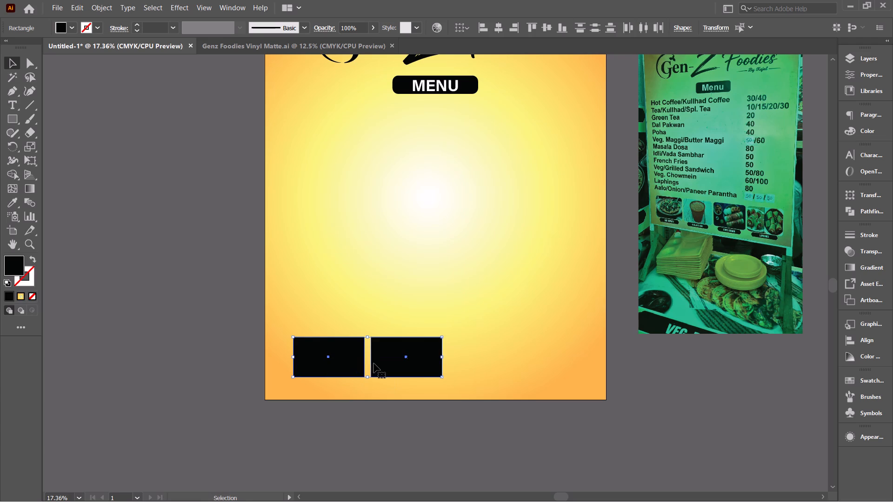
click(404, 376)
alt+scroll(404, 376, right, 1)
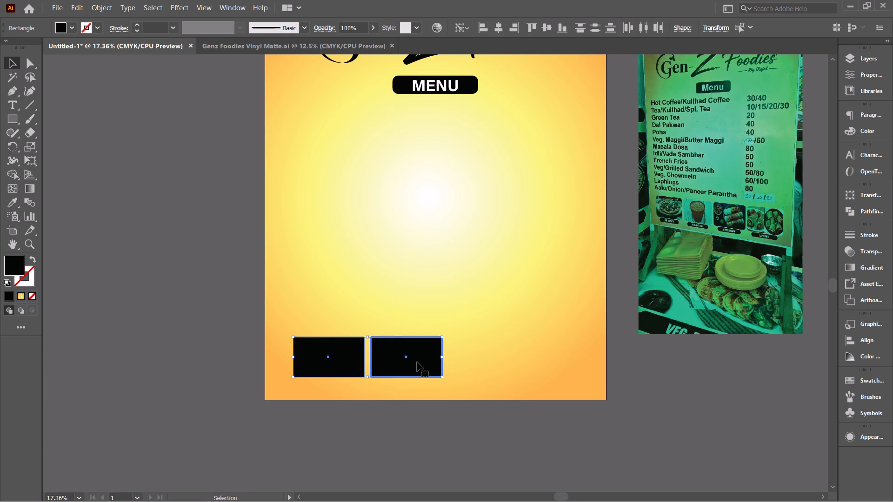
click(440, 359)
scroll(346, 350, up, 1)
click(343, 353)
click(243, 310)
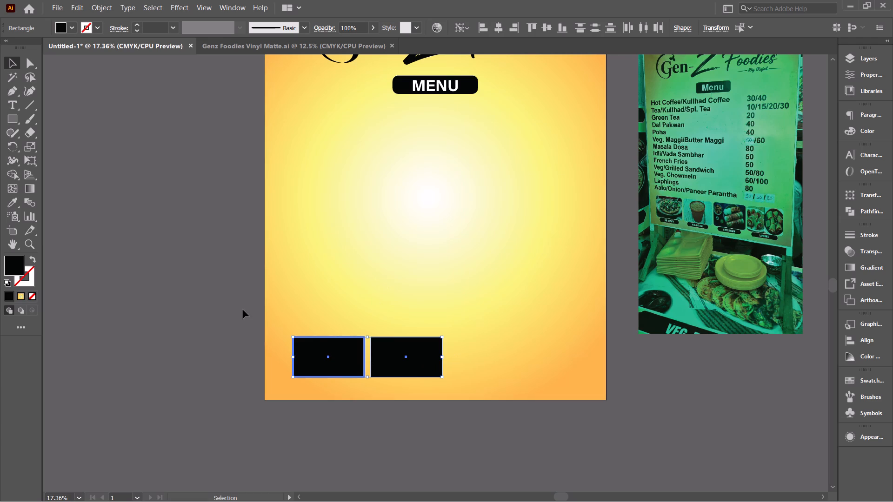
scroll(313, 343, right, 1)
click(318, 347)
scroll(343, 352, right, 1)
shift+click(386, 359)
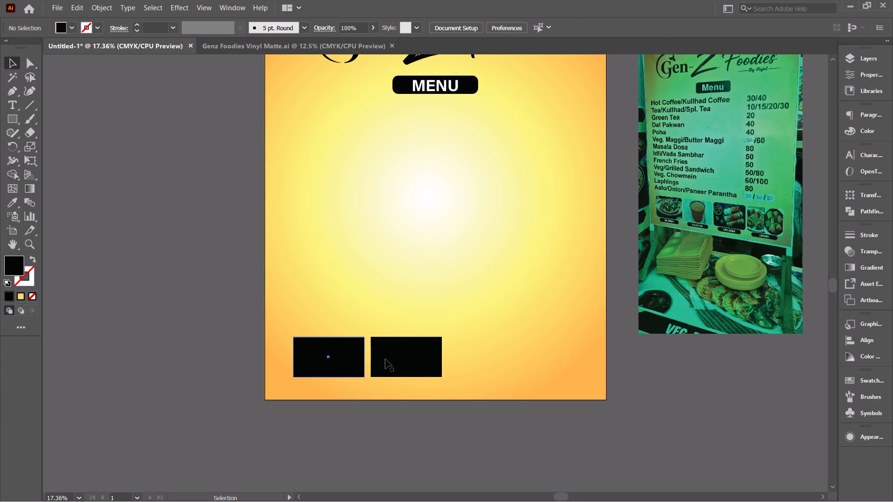
scroll(386, 360, left, 1)
drag(351, 362, 370, 364)
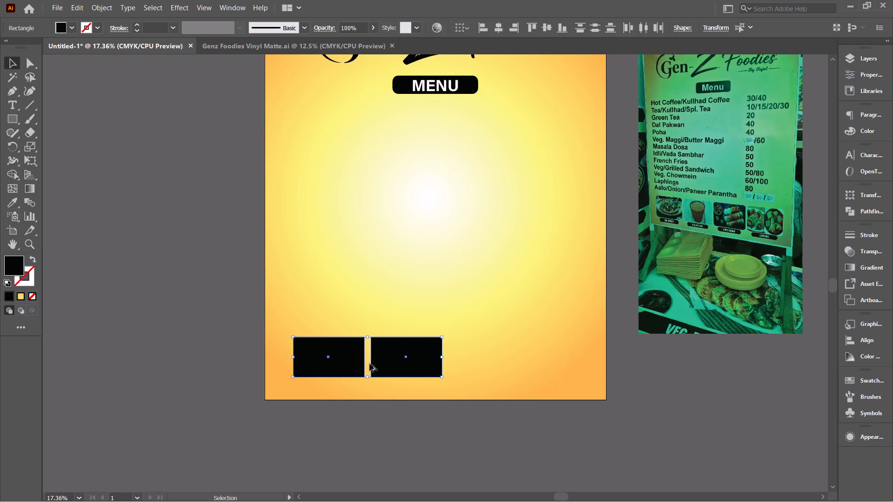
drag(370, 364, 505, 359)
Distribute all four black rectangles evenly by their horizontal centres.
shift+click(422, 357)
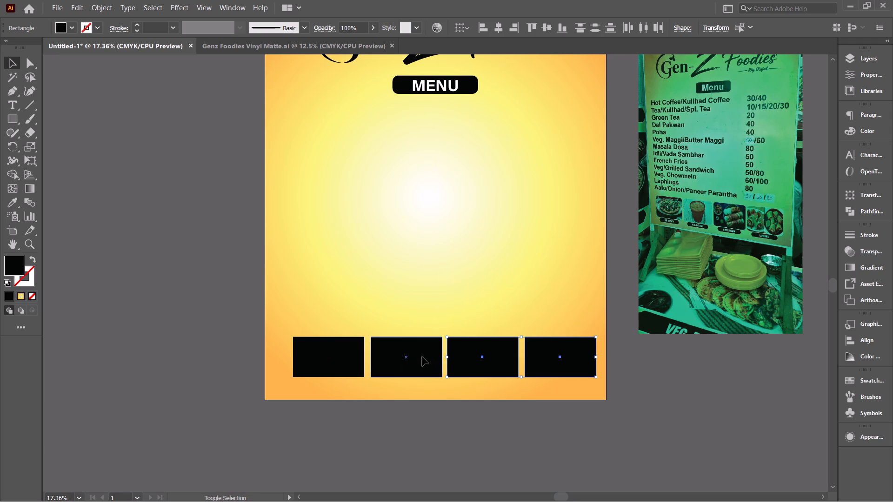
shift+click(337, 357)
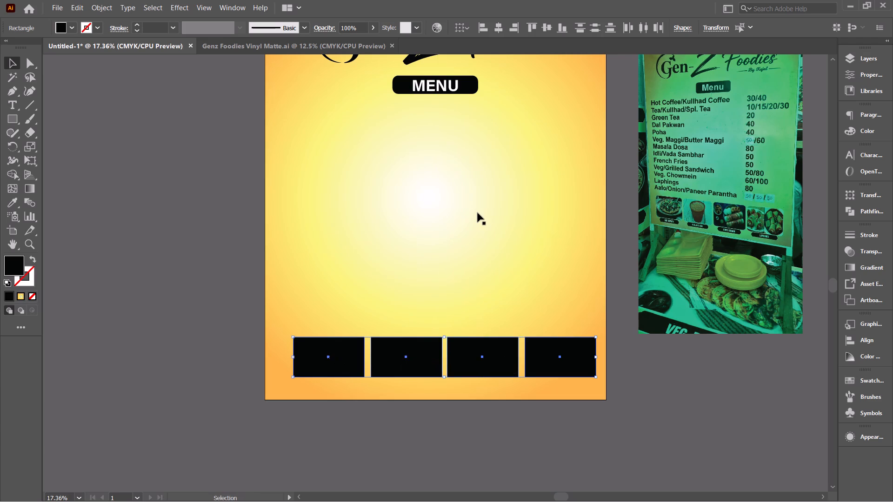
click(644, 31)
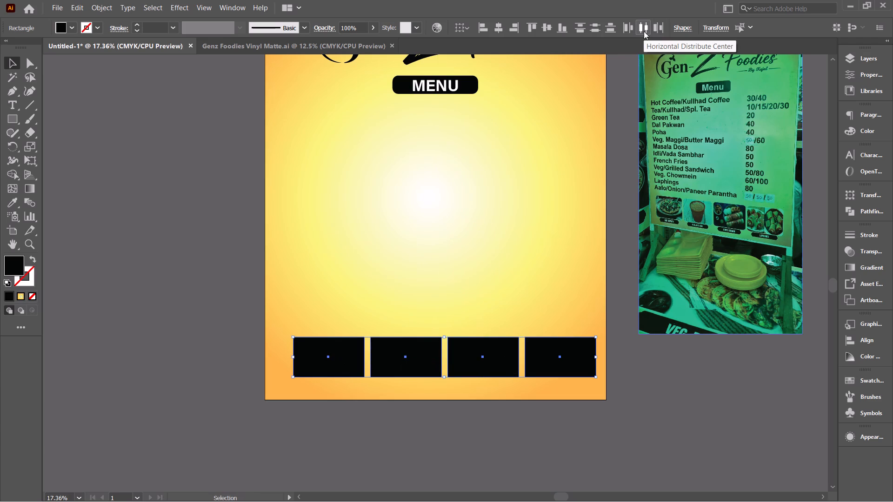
triple_click(644, 31)
triple_click(644, 31)
triple_click(644, 31)
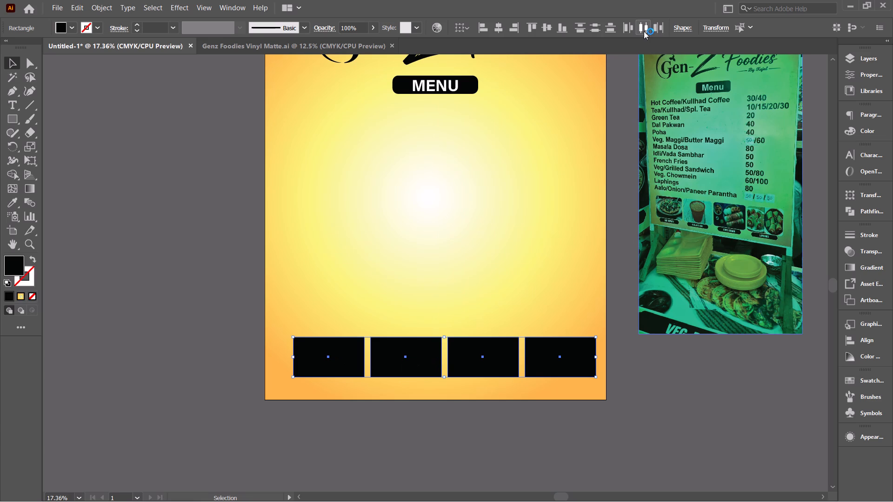
Group the four rectangles, centre the row horizontally on the artboard, and ungroup them.
key(ctrl+g)
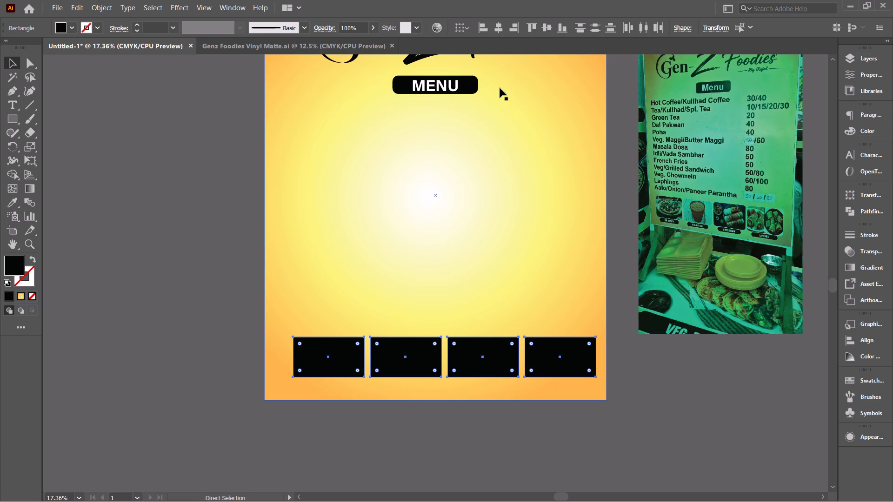
click(497, 31)
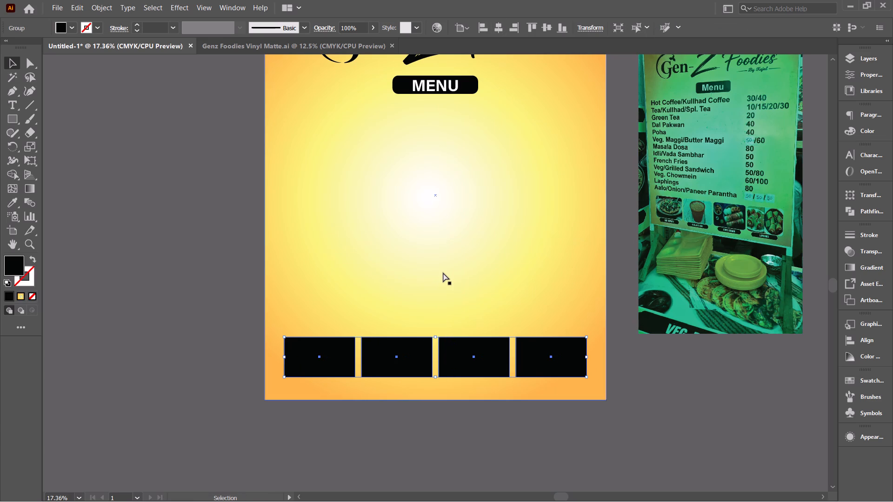
key(ctrl+shift+g)
click(399, 461)
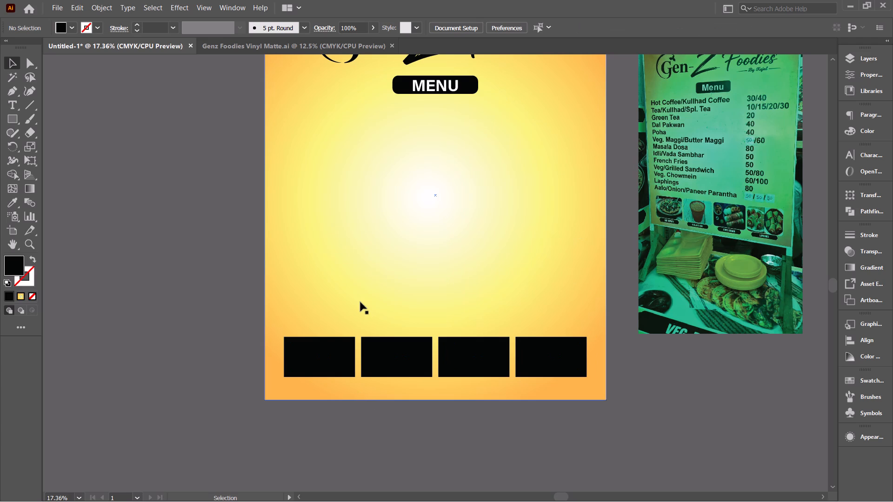
Duplicate the first black rectangle directly below itself and shrink the copy to a narrower bar about 0.8 in high, centred under the placeholder.
click(315, 365)
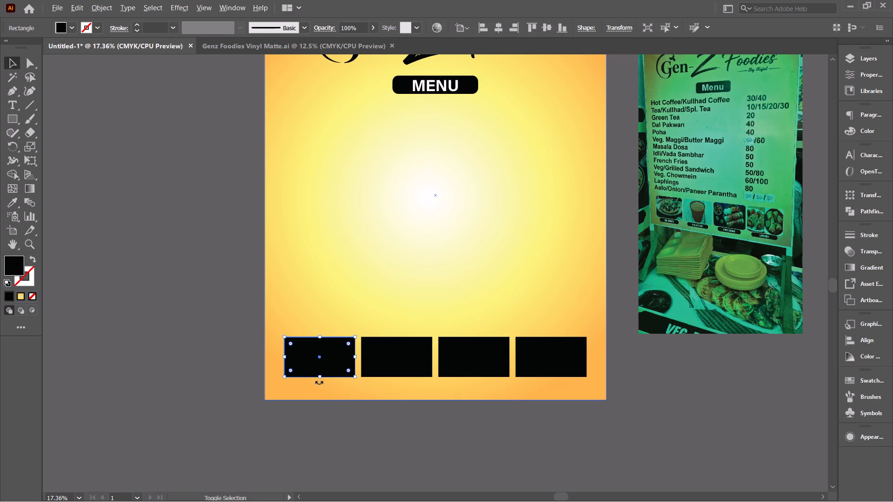
drag(326, 361, 327, 402)
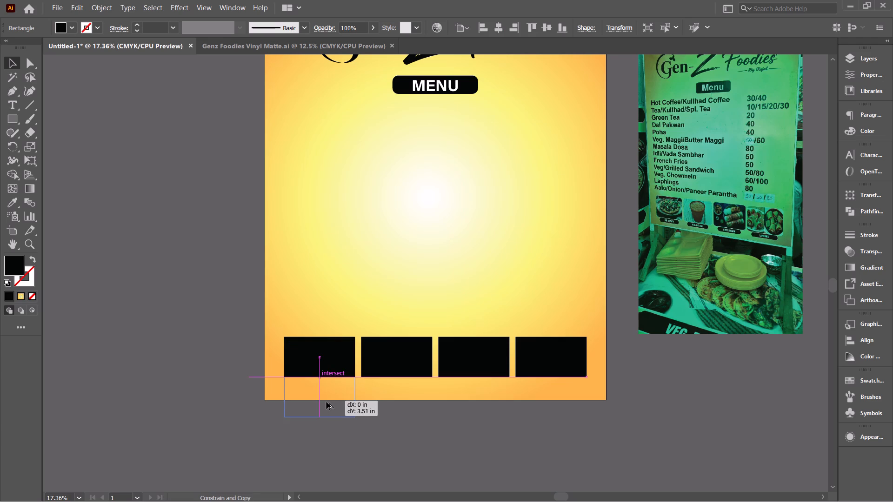
drag(327, 402, 327, 405)
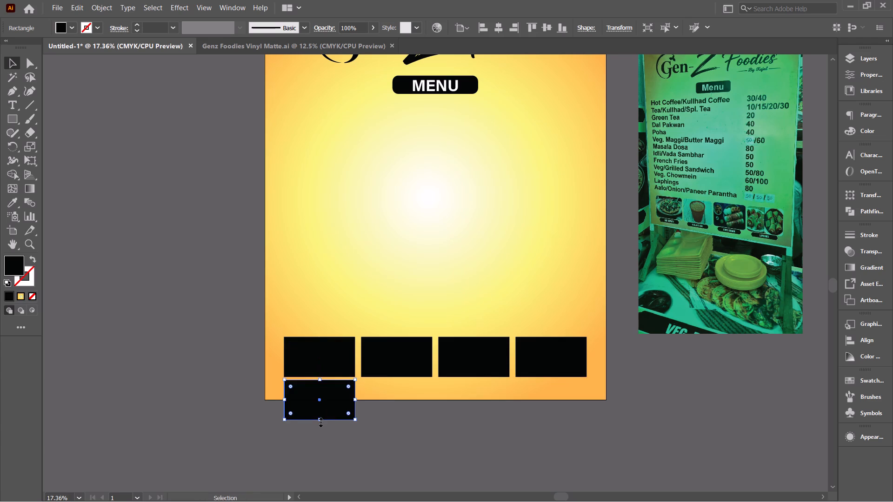
drag(320, 421, 320, 389)
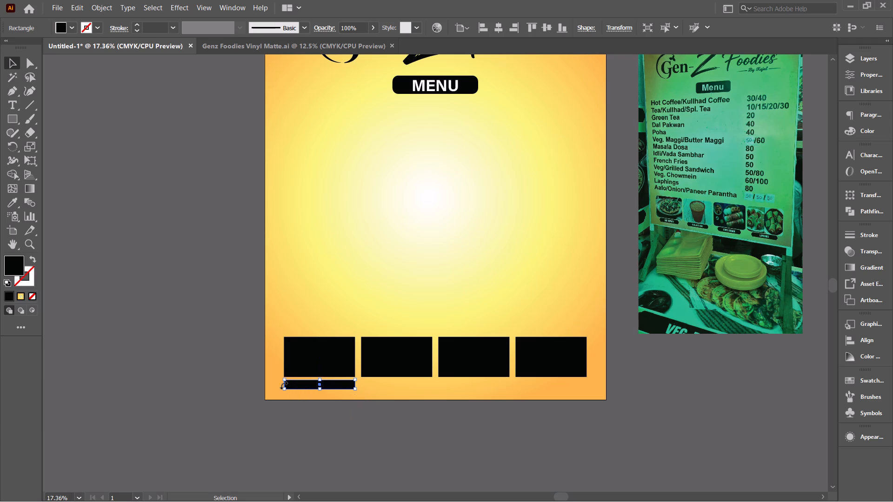
ctrl+alt+scroll(284, 385, up, 3)
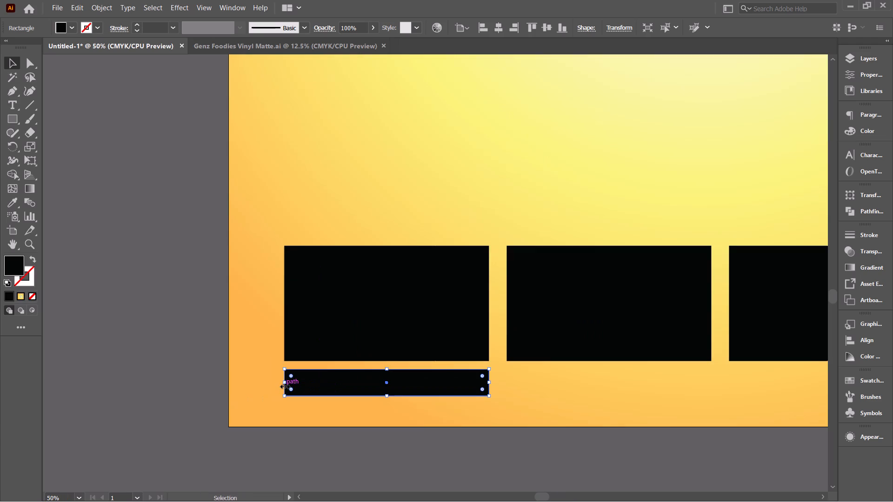
drag(282, 382, 319, 383)
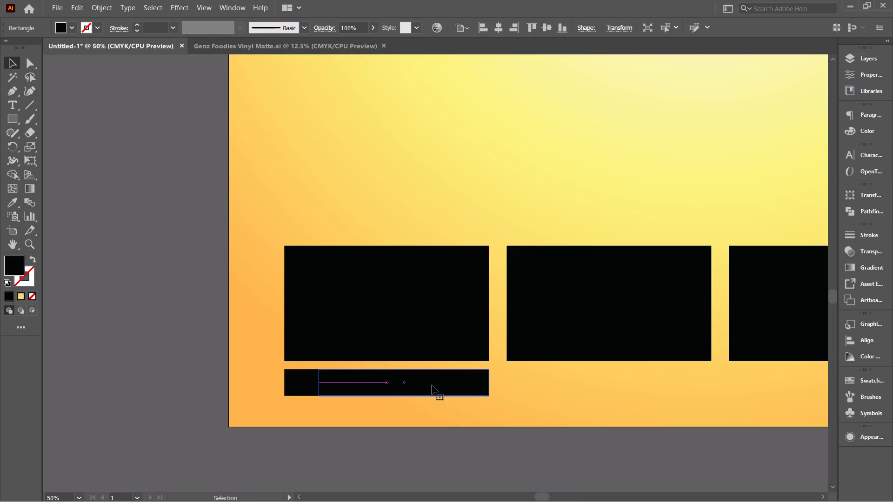
drag(490, 383, 455, 383)
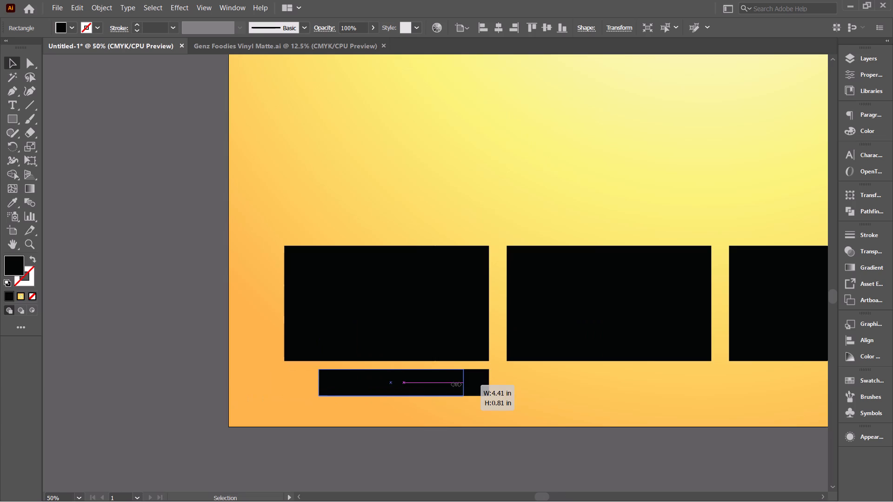
drag(455, 383, 453, 383)
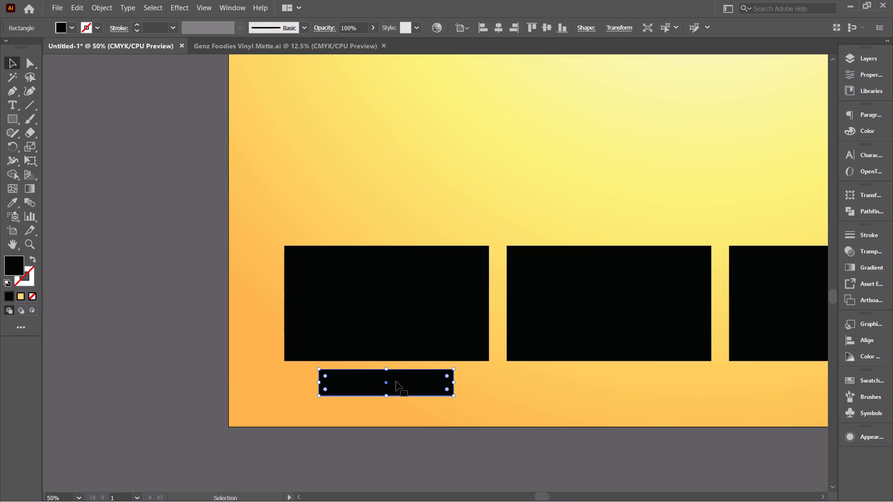
Round the corners of the small black bar under the first placeholder and make the bar slightly taller.
click(447, 376)
click(121, 319)
click(334, 380)
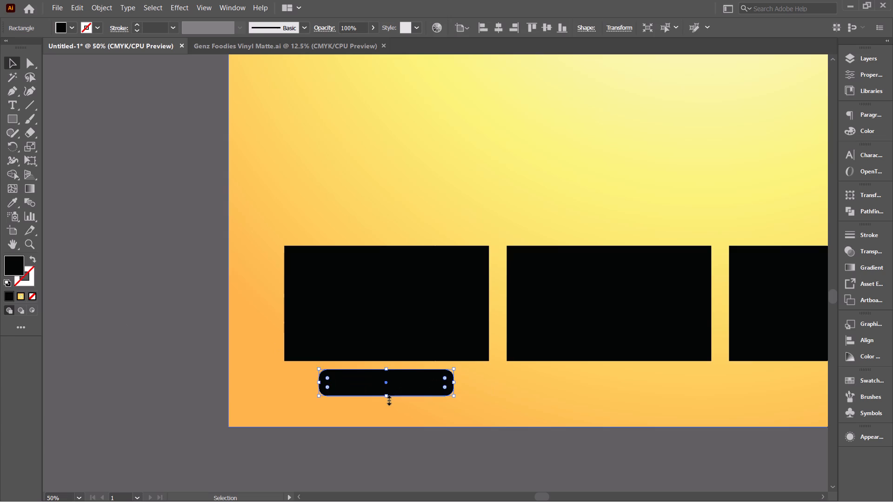
drag(387, 398, 389, 403)
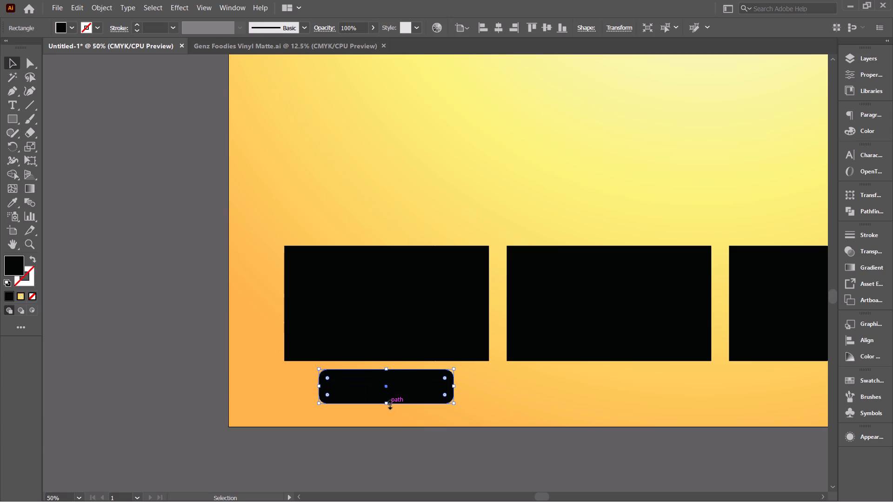
click(193, 374)
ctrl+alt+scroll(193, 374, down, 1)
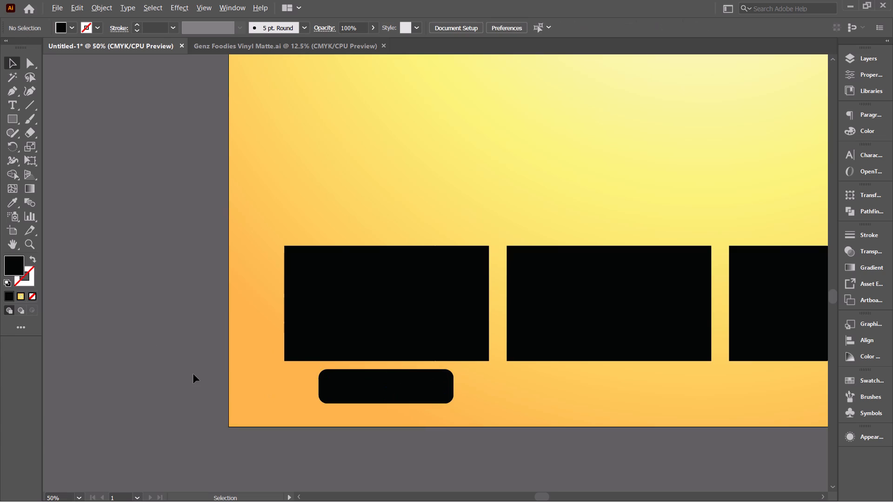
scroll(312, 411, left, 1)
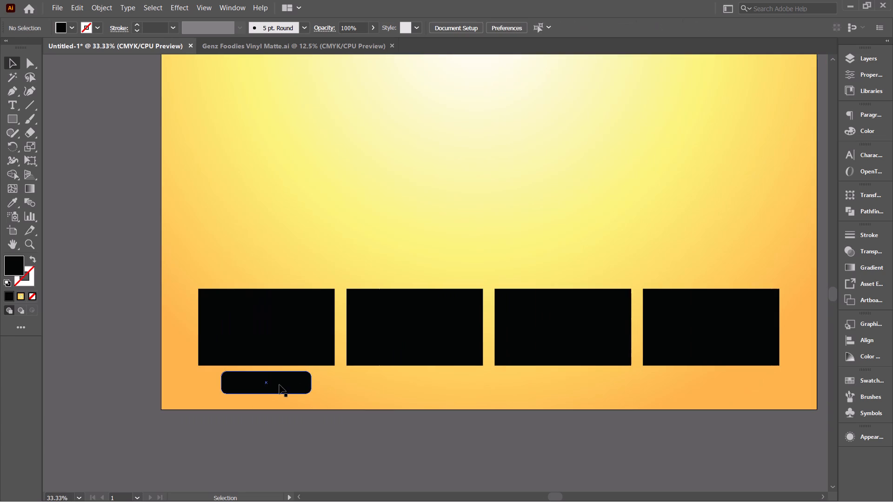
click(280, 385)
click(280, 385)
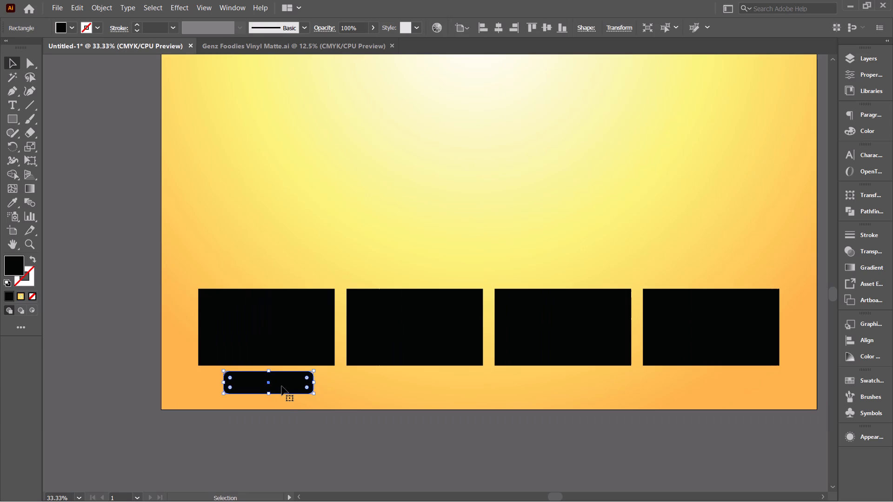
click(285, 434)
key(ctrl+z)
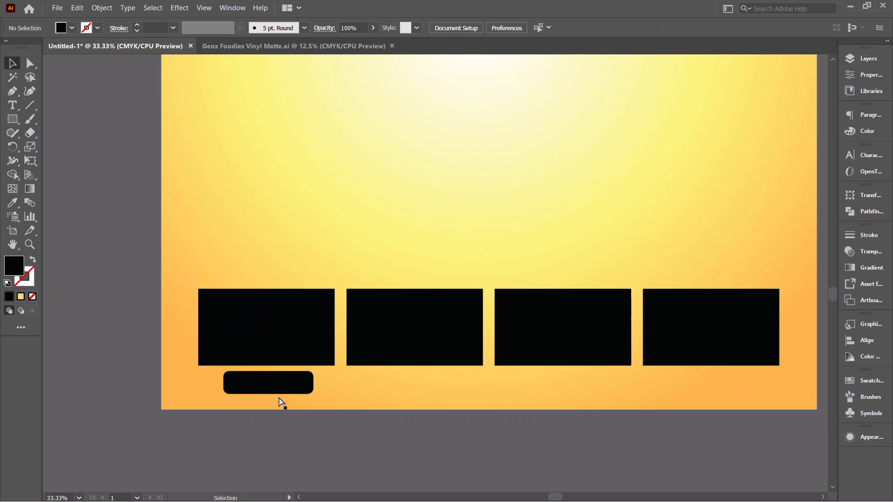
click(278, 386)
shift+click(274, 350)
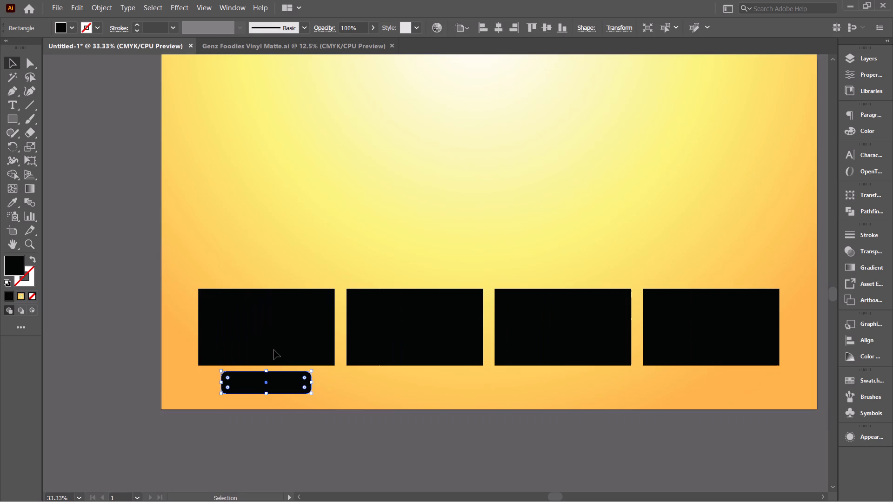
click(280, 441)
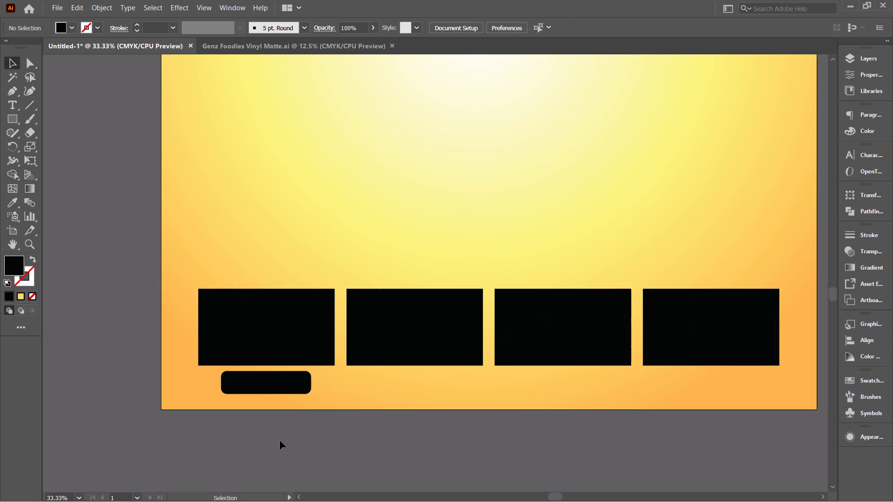
Duplicate the rounded label bar horizontally three times, centring one copy under each of the other three black placeholders.
drag(269, 387, 420, 398)
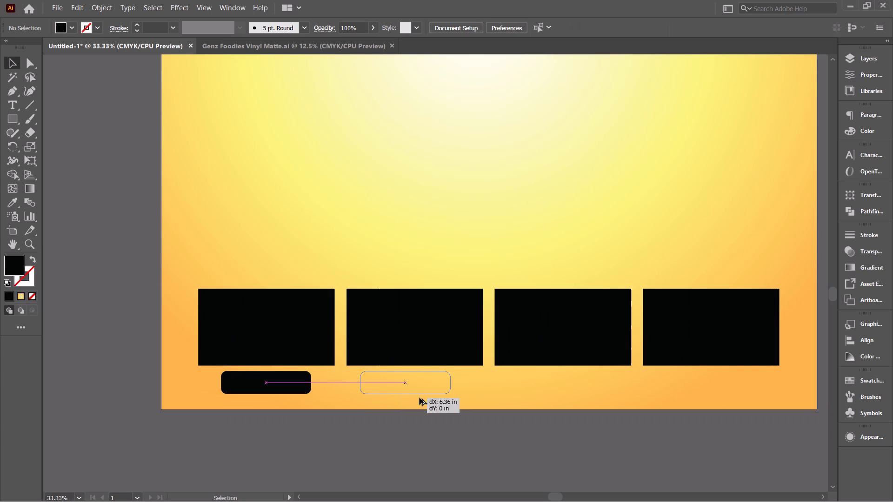
drag(420, 398, 417, 398)
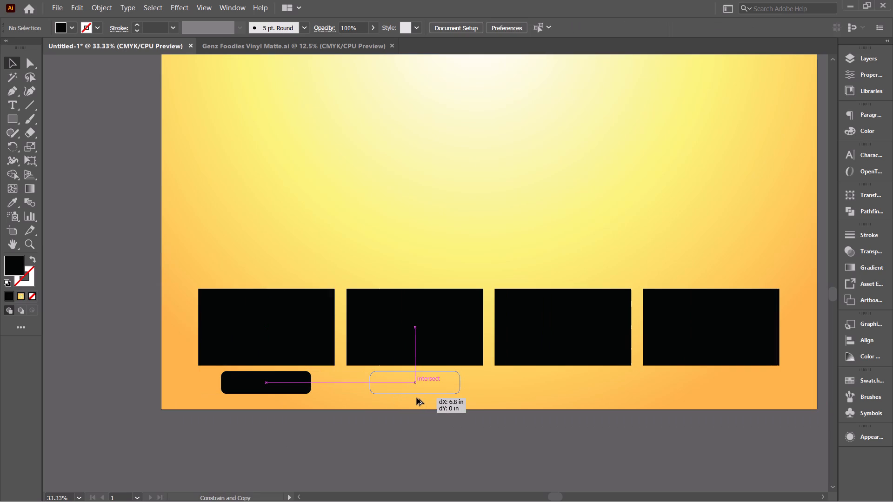
drag(417, 398, 416, 398)
drag(402, 387, 553, 388)
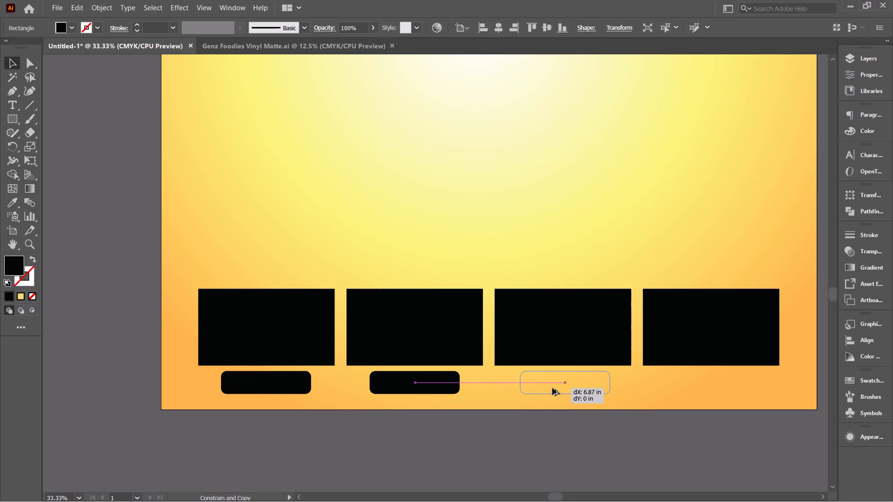
drag(553, 388, 550, 388)
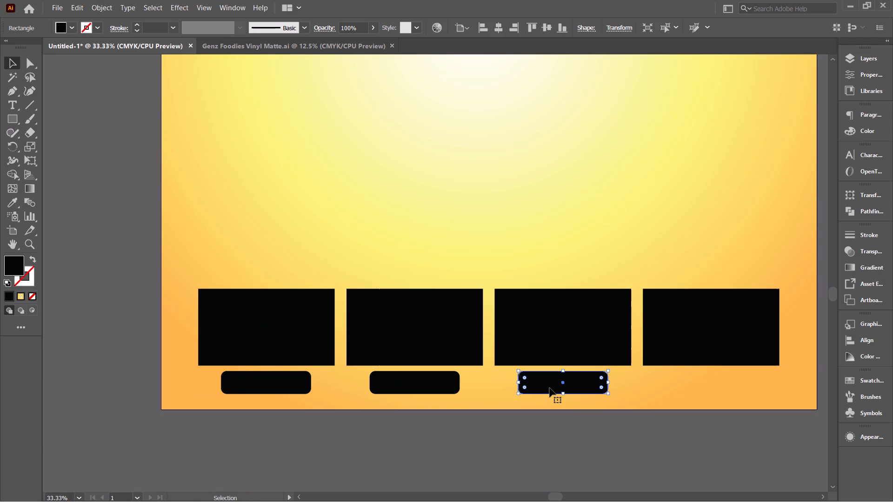
drag(550, 388, 696, 392)
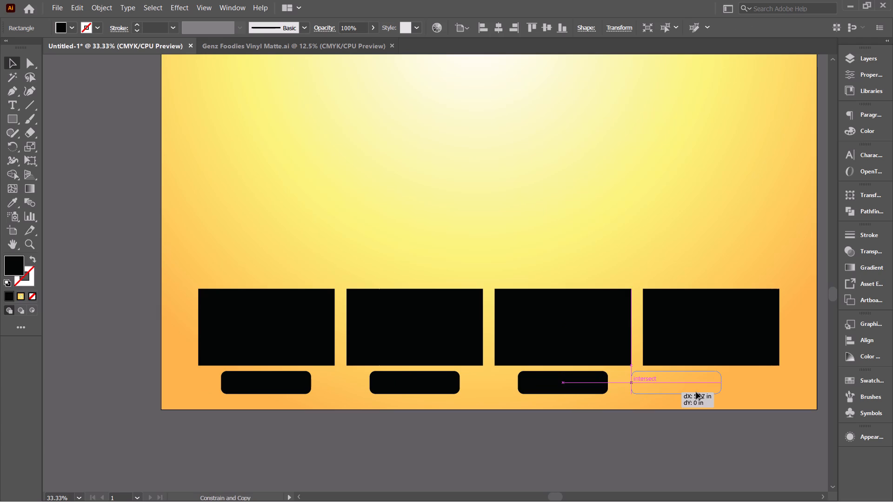
drag(696, 392, 697, 391)
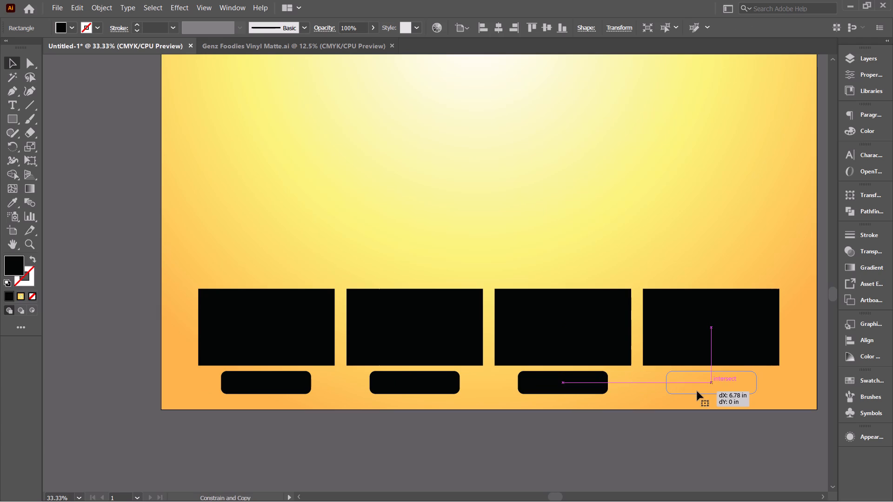
Activate the Type tool for adding text in the empty area below the MENU heading.
ctrl+alt+scroll(480, 219, down, 2)
scroll(480, 219, up, 1)
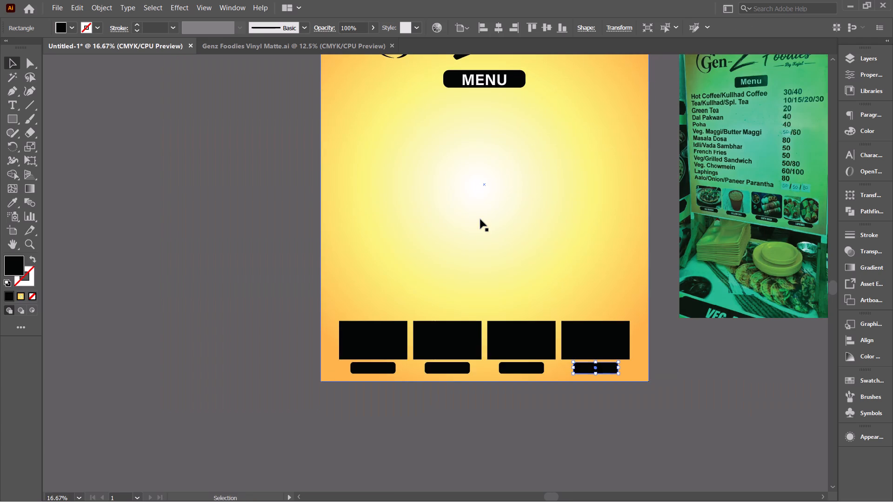
scroll(480, 219, up, 1)
key(t)
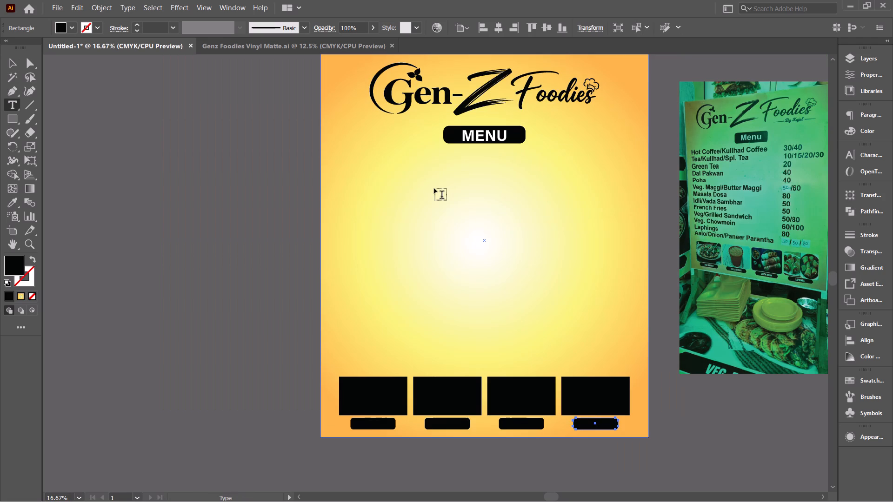
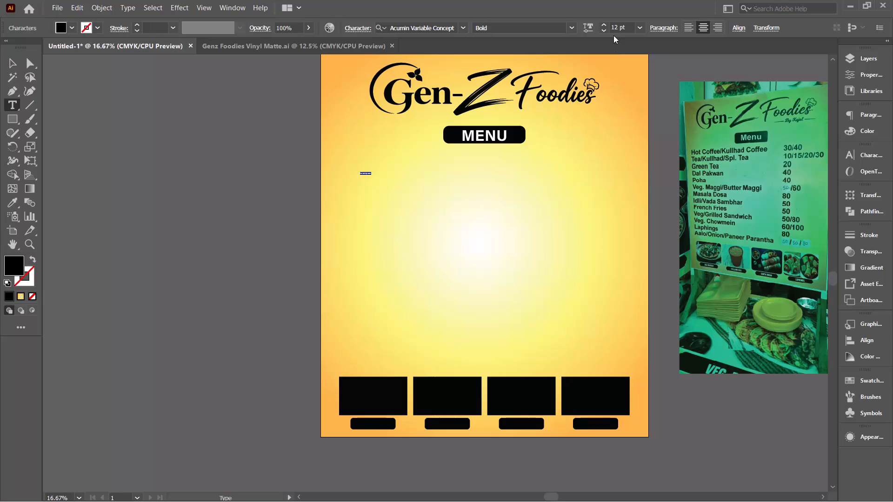
Enter "Hot Coffee" as the first menu item in left-aligned 50 pt text below the MENU heading.
double_click(613, 27)
text(50)
key(Return)
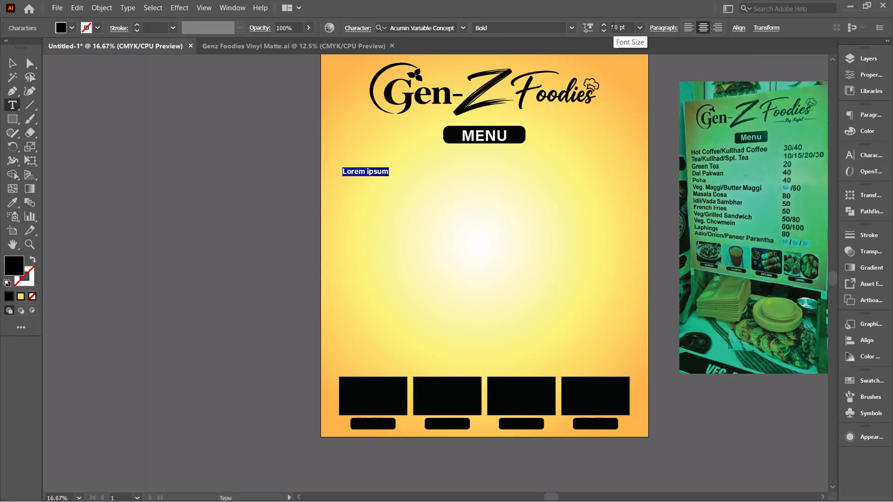
text(Hot)
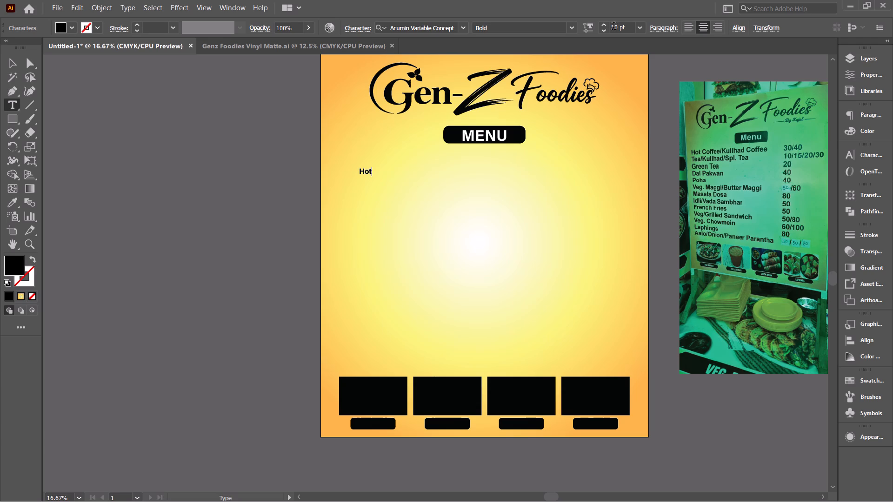
text(Hot)
key(space)
key(ctrl+a)
text(Hot)
key(space)
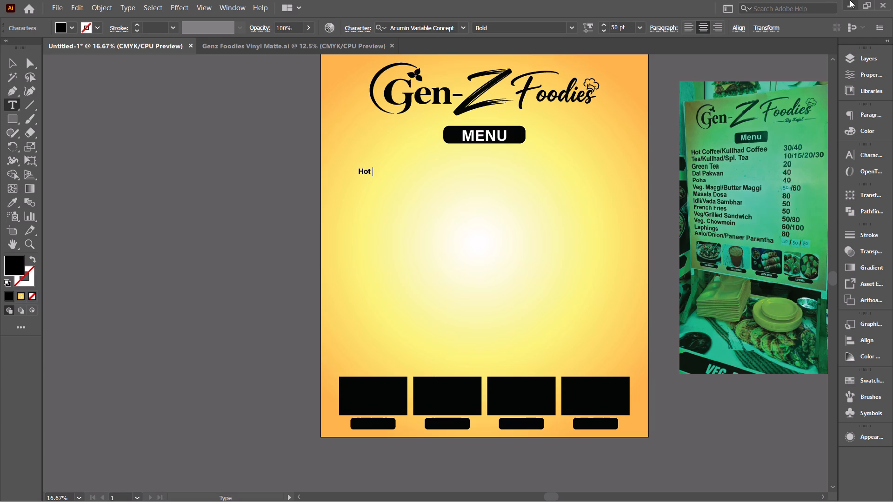
click(688, 25)
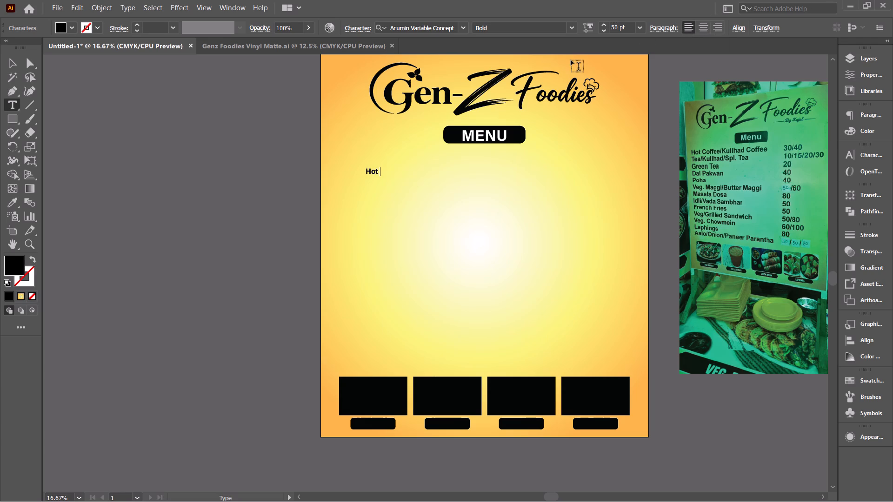
text(Coffee)
key(Return)
Add the menu items Tea, Green Tea, Dal Pakwan and Poha on separate lines below Hot Coffee.
text(Tea)
key(Return)
text(Green)
key(space)
text(Tea)
key(Return)
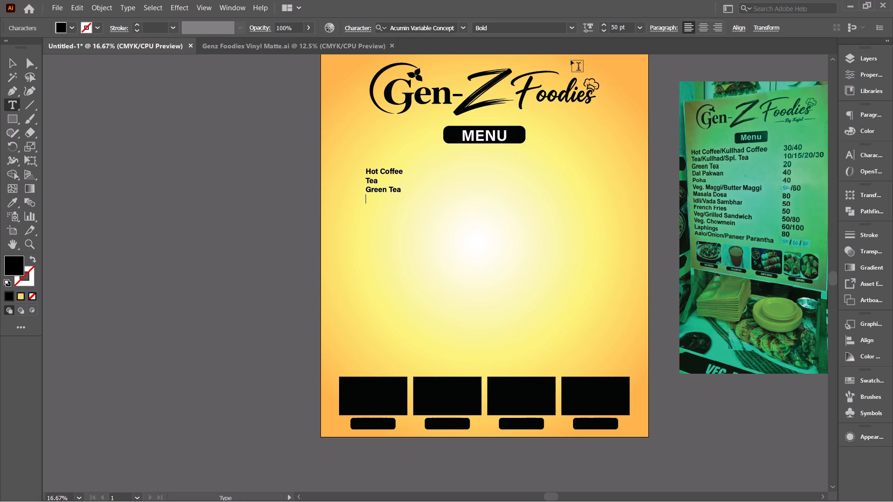
text(Dal Pakwan)
key(Return)
text(Poha)
key(Return)
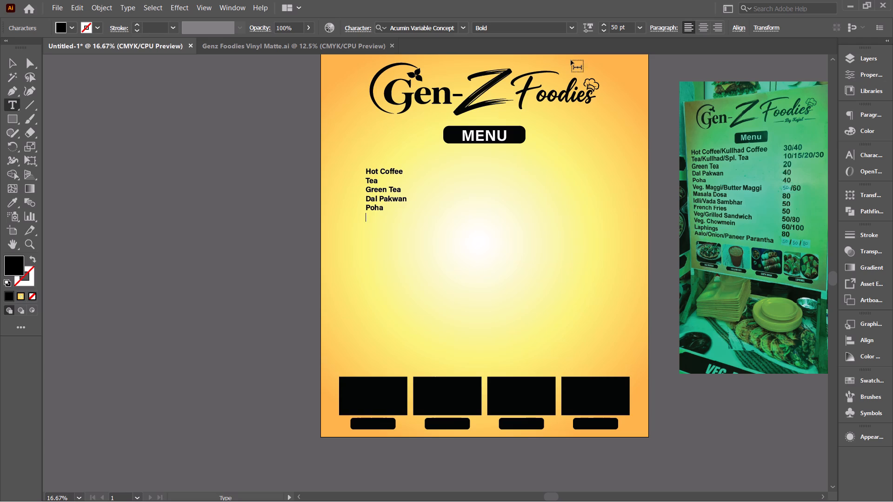
Add the menu items Veg Maggi, French Fries and Veg. Grilled Sandwich on separate lines below Poha.
text(Veg Maggi)
key(Return)
text(French Fries)
key(Return)
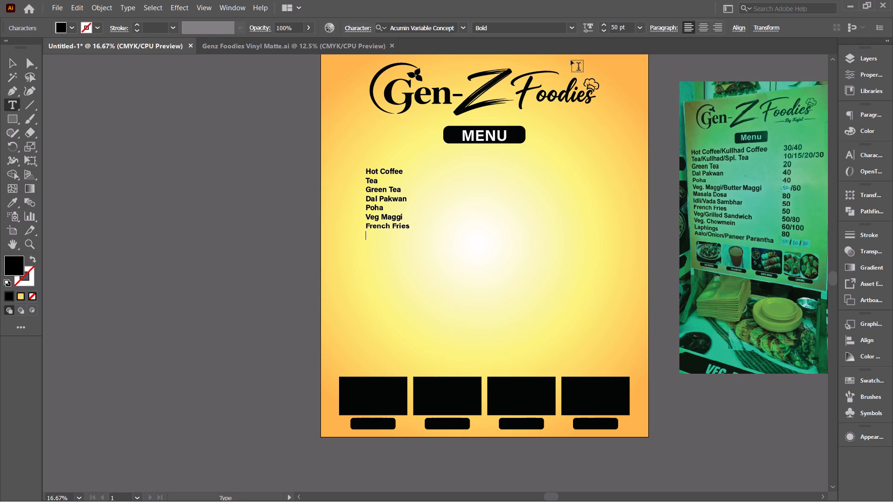
text(Veg. Grilled)
key(space)
text(Sandwich)
key(Return)
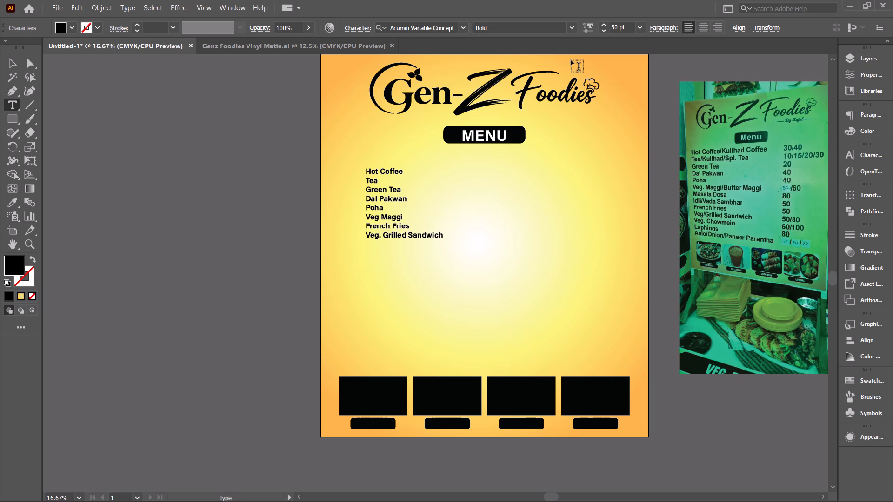
Add the menu items Veg. Chowmein and Laphings on separate lines below Veg. Grilled Sandwich.
text(Veg.)
key(space)
text(Chowmin)
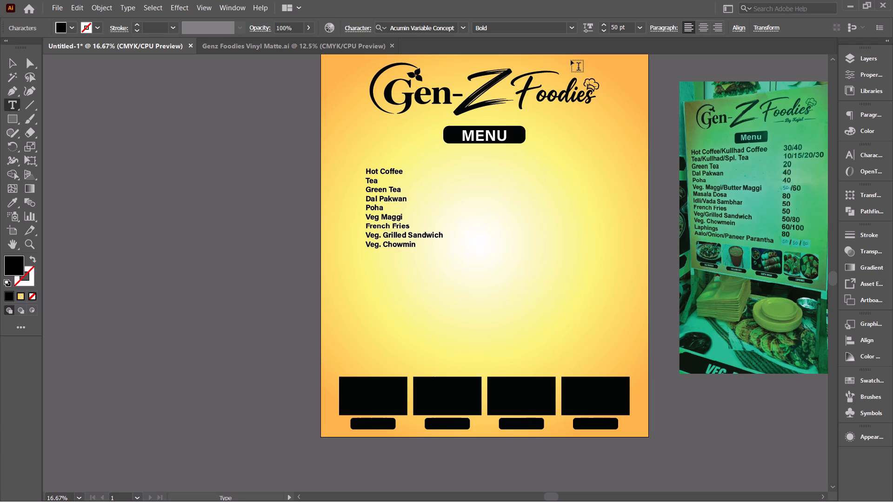
key(BackSpace)
key(BackSpace)
key(e)
text(in)
key(space)
key(BackSpace)
key(Return)
text(Laphings)
key(Return)
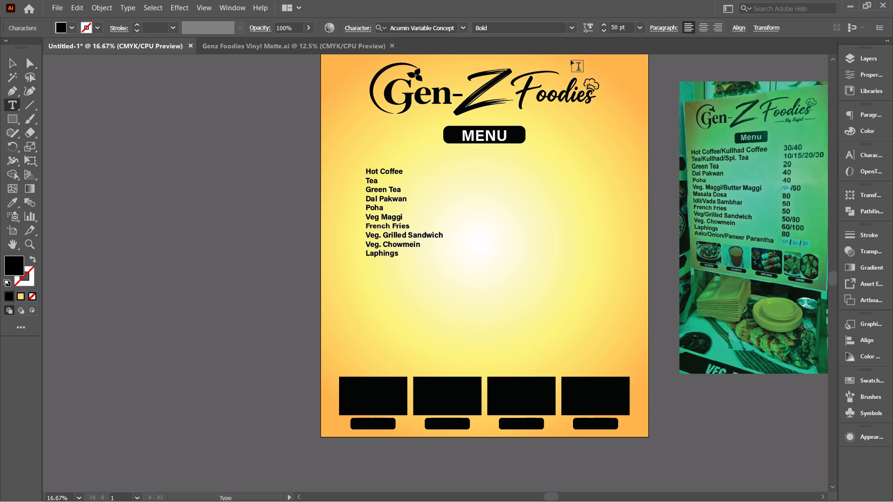
Add the menu item Aalu/Onion/Paneer Paratha on its own line below Laphings.
key(shift+a)
key(a)
text(li)
key(space)
key(BackSpace)
key(BackSpace)
text(u)
key(space)
key(BackSpace)
key(slash)
text(Onon)
key(BackSpace)
key(BackSpace)
text(ion/)
key(space)
key(BackSpace)
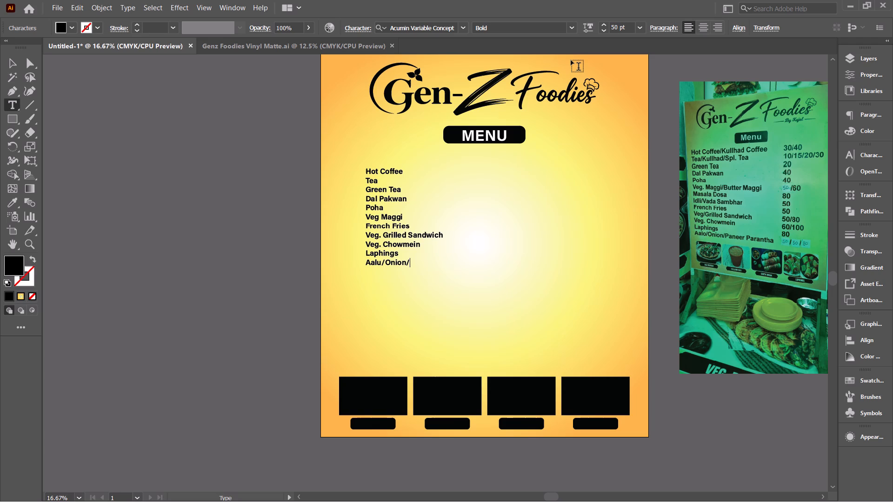
text(Paneer Paratha)
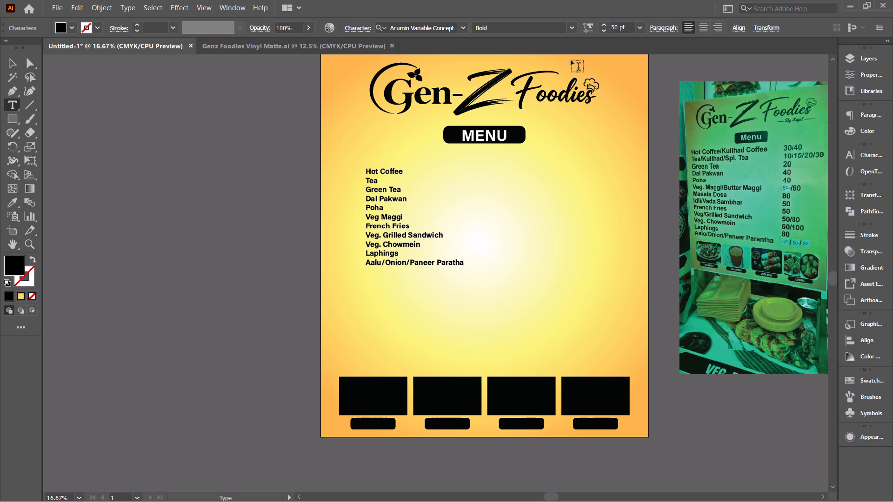
key(Return)
Add Bread Tikki and Veg. Pakoda as the last two lines and finish editing the item list.
text(Bread Tikki)
key(Return)
text(Veg. Pakoda)
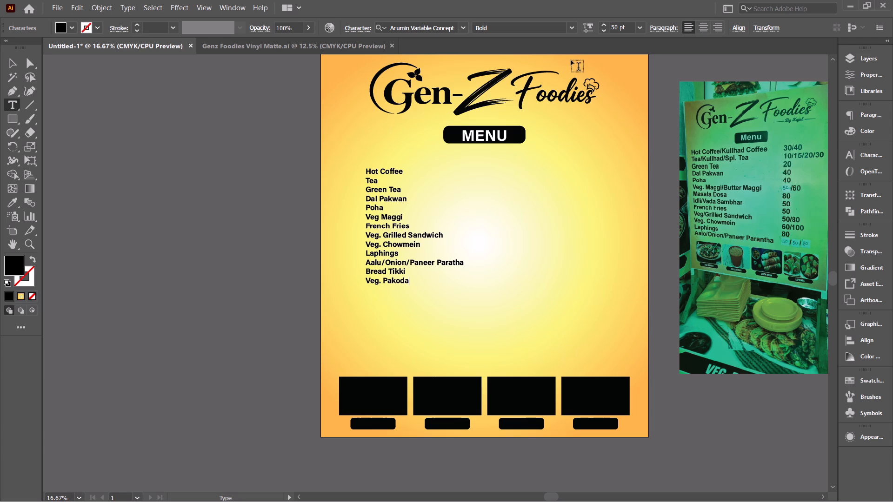
click(8, 60)
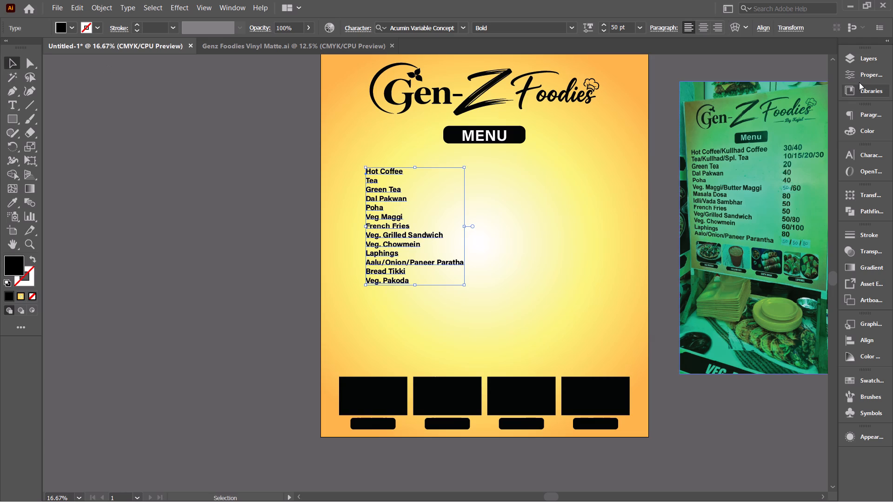
Increase the line spacing of the menu item list to 66 pt.
click(859, 81)
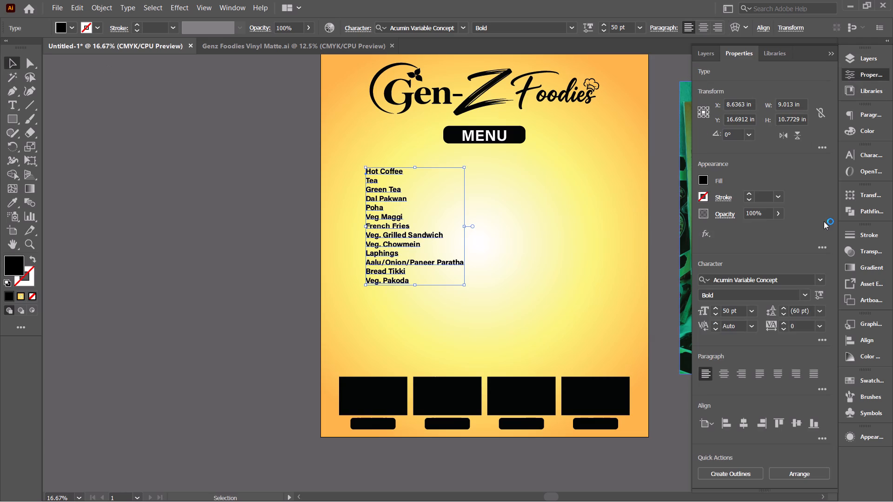
triple_click(780, 310)
triple_click(780, 310)
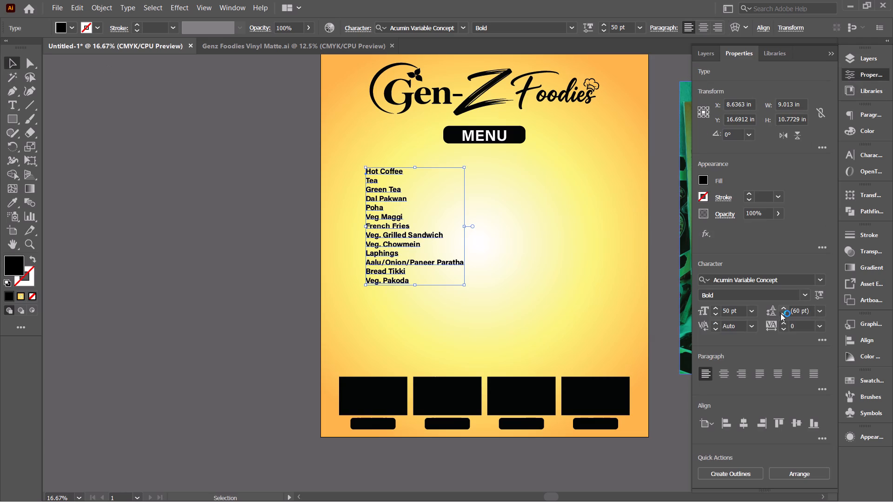
double_click(780, 310)
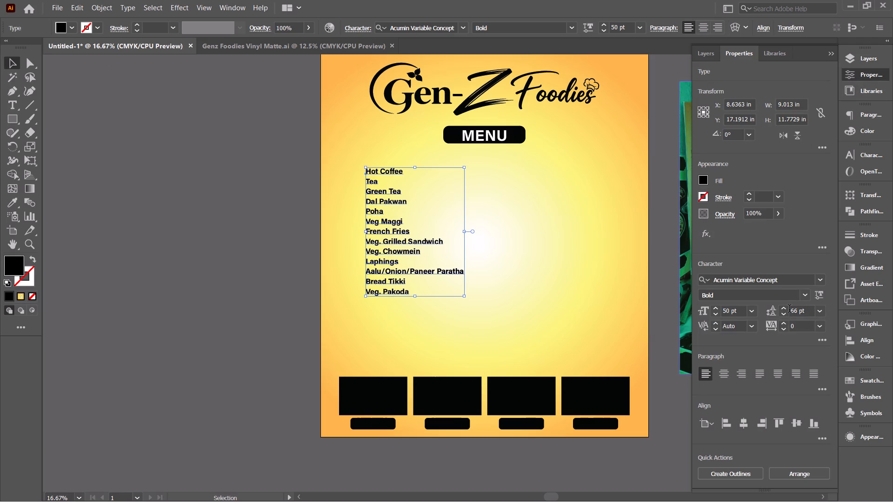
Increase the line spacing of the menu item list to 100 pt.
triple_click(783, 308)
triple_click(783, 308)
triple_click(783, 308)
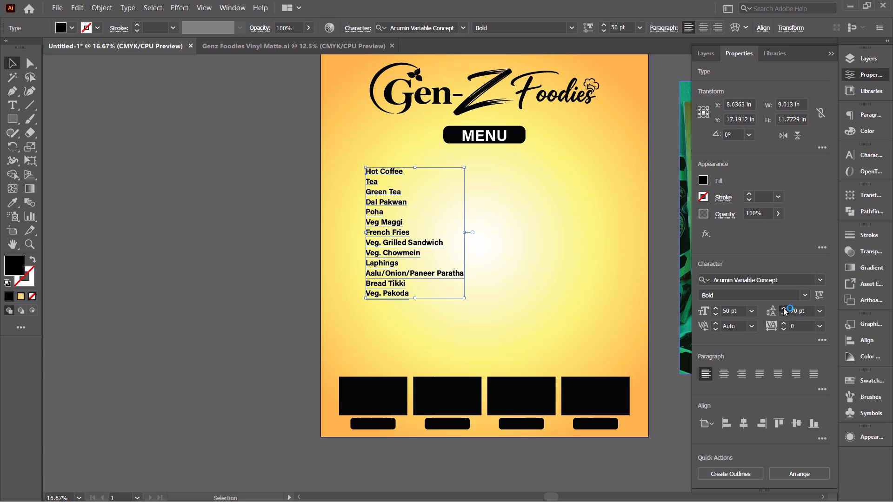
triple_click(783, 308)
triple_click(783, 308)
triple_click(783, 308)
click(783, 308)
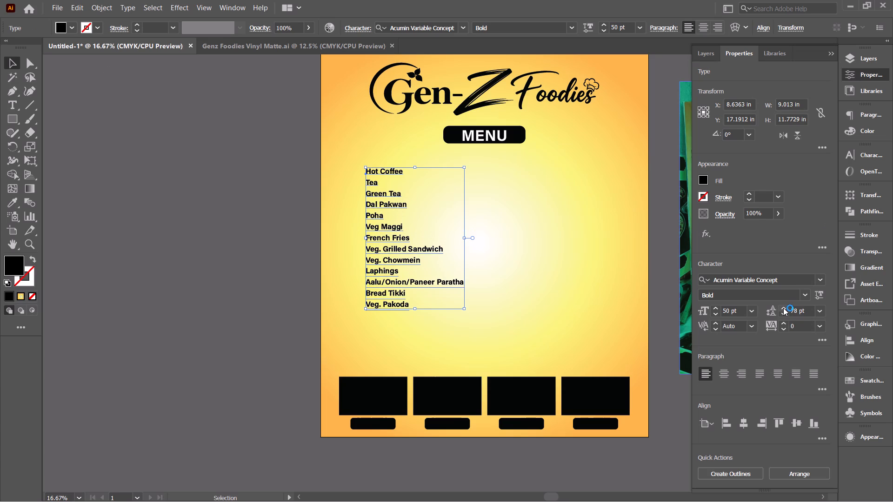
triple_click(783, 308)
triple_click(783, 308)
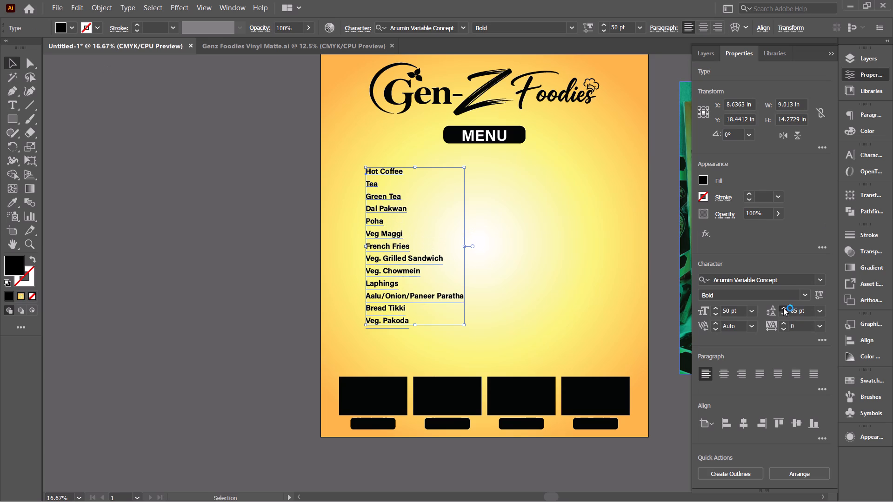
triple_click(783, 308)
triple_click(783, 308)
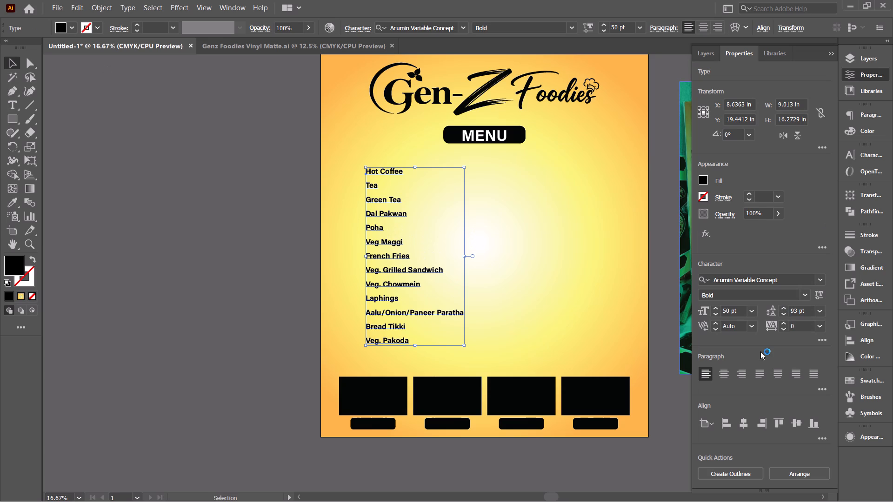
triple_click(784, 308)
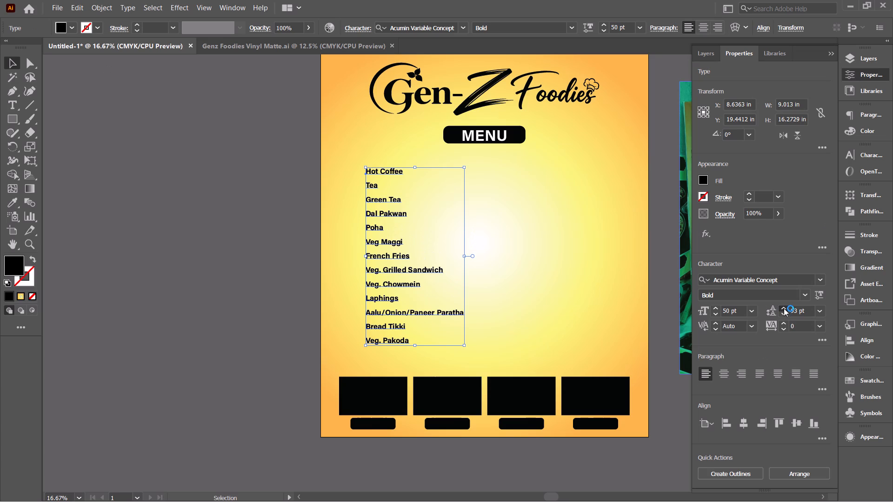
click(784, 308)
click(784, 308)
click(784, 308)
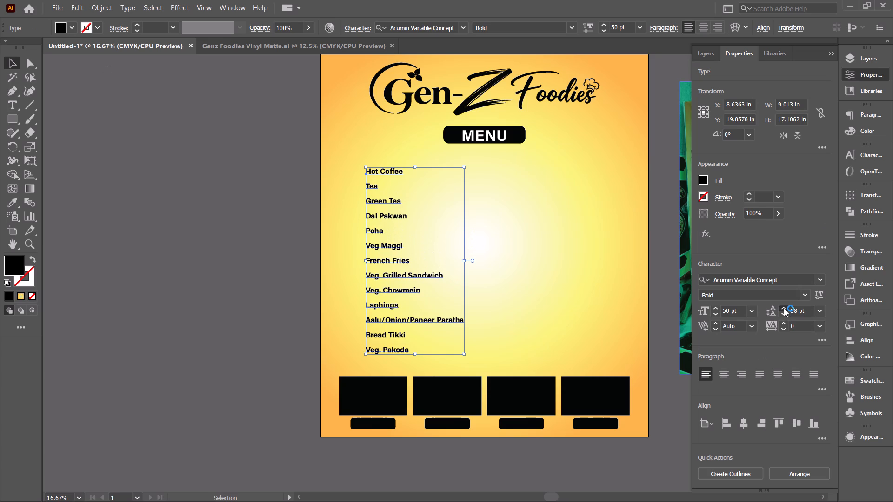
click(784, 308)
Move the four picture placeholders and their label bars up together, without the background, to Y about 32.23 in.
drag(592, 449, 568, 441)
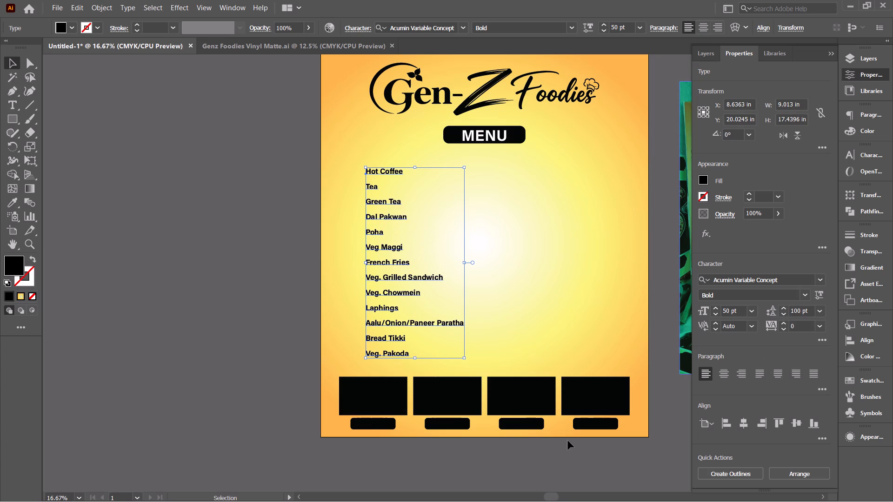
drag(568, 441, 386, 405)
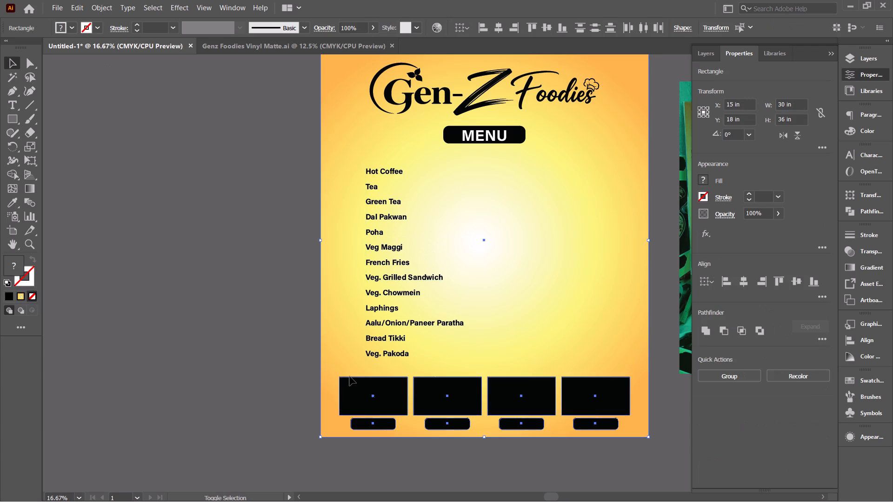
shift+click(343, 363)
drag(445, 395, 443, 387)
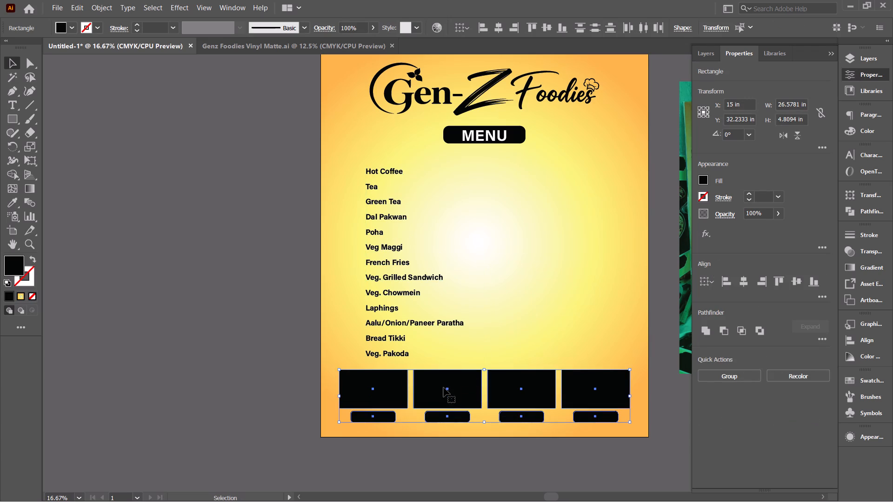
click(451, 459)
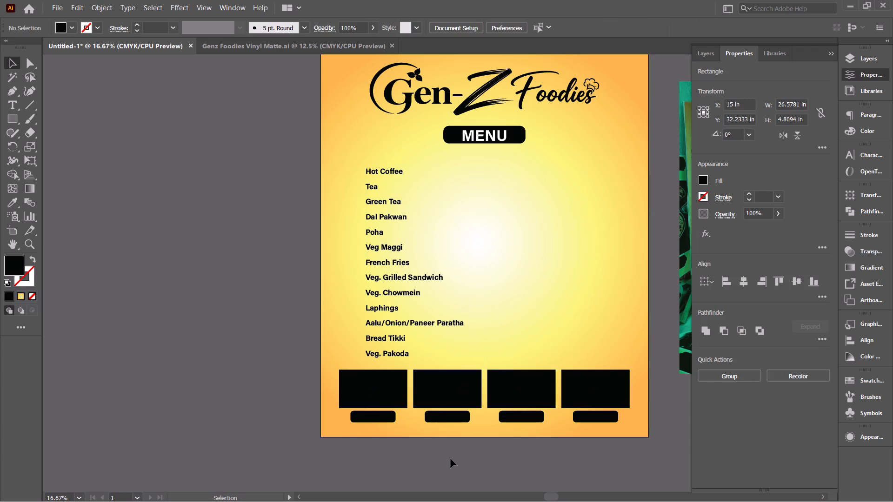
Move the menu item list straight up, closer to the MENU heading, to Y about 19.24 in.
click(401, 172)
drag(401, 172, 401, 165)
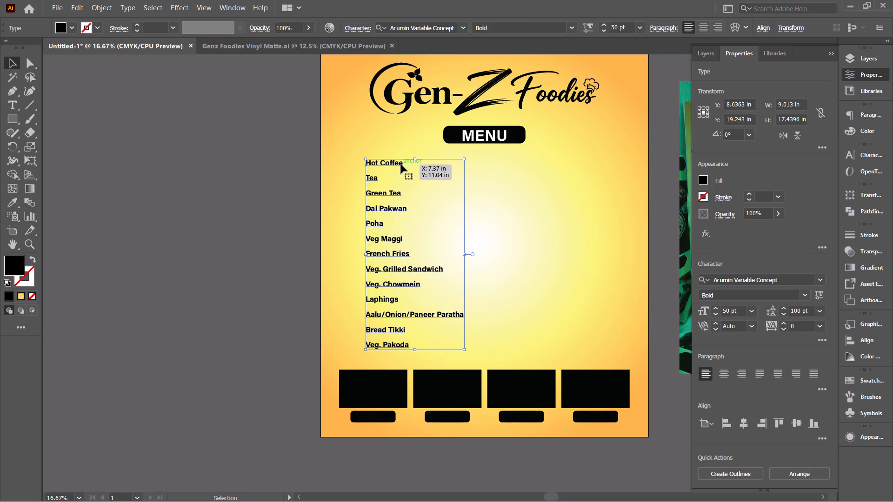
Move the four picture placeholders and their label bars, without the background, further up to Y about 31.71 in.
drag(304, 384, 576, 436)
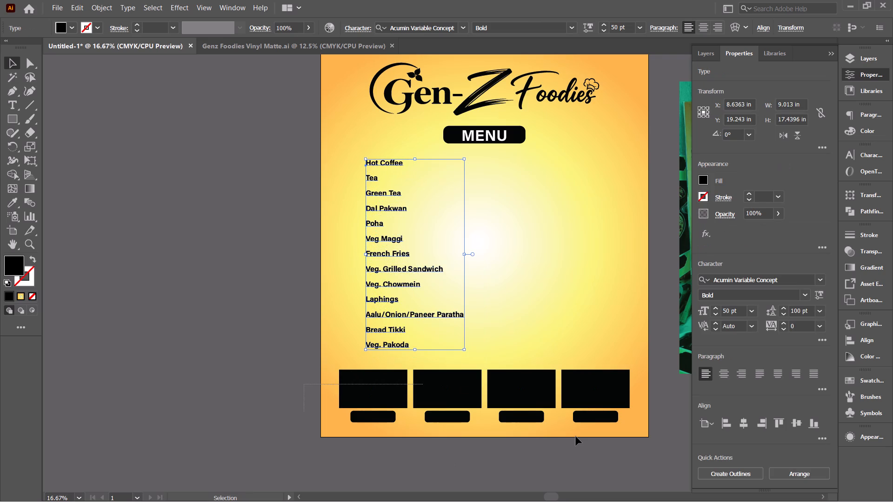
drag(576, 436, 607, 440)
shift+click(606, 430)
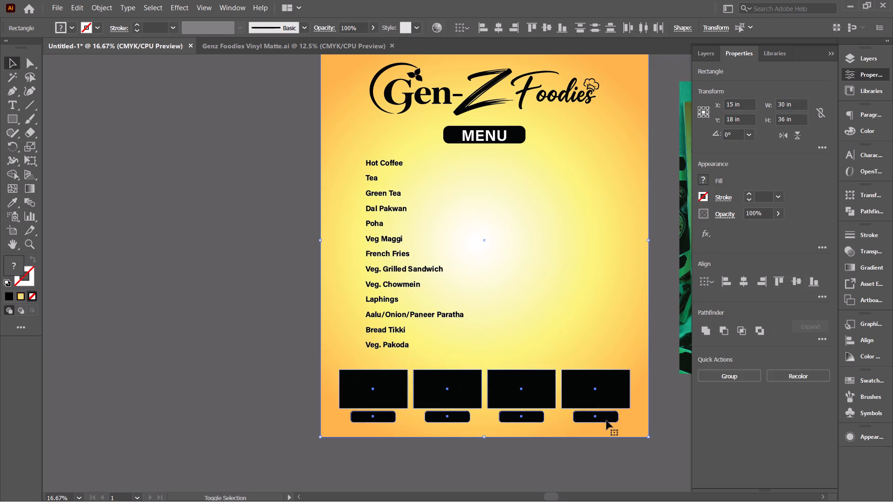
drag(606, 398, 606, 394)
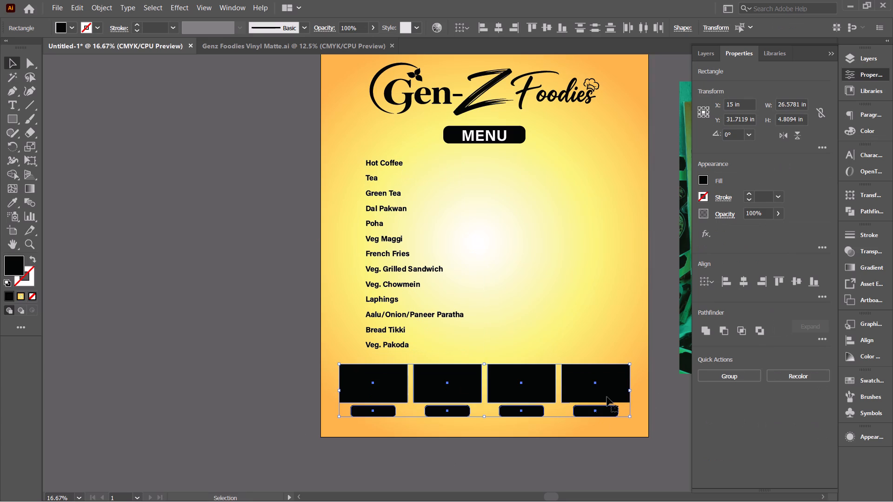
click(590, 460)
Select all four label bars under the placeholders and stretch them downward to a height of about 1.25 in.
click(595, 413)
shift+click(534, 415)
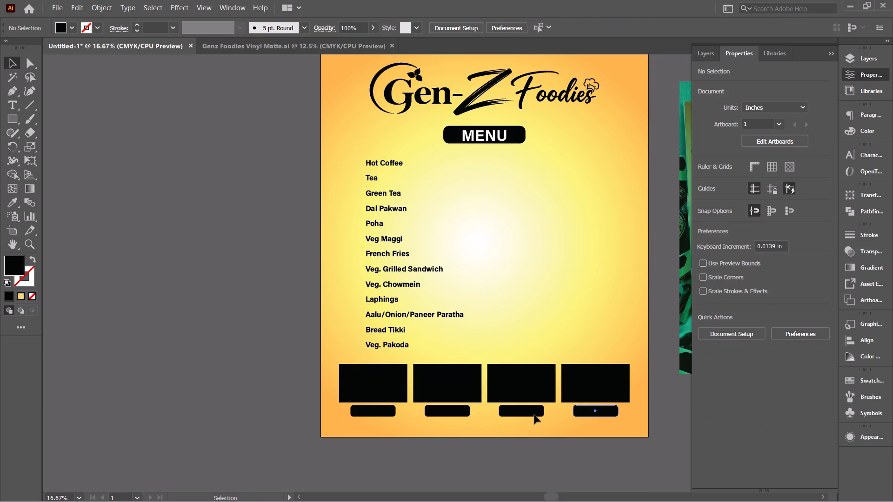
shift+click(464, 408)
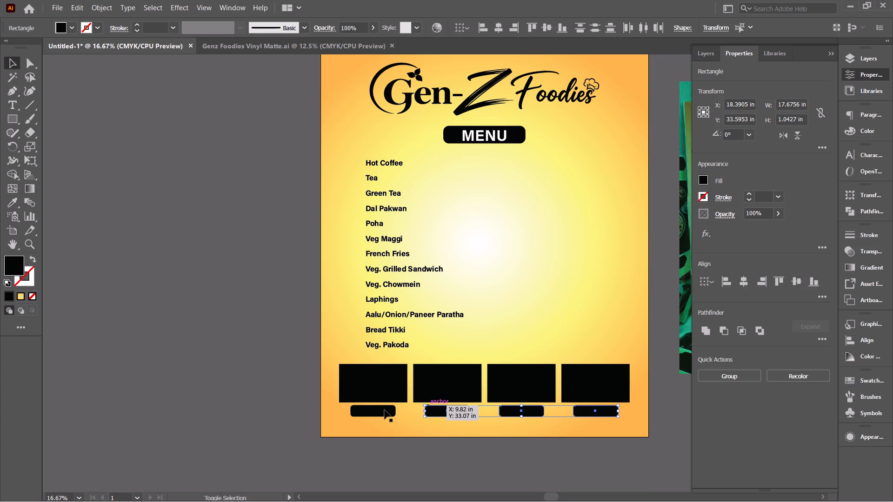
shift+click(385, 410)
click(484, 417)
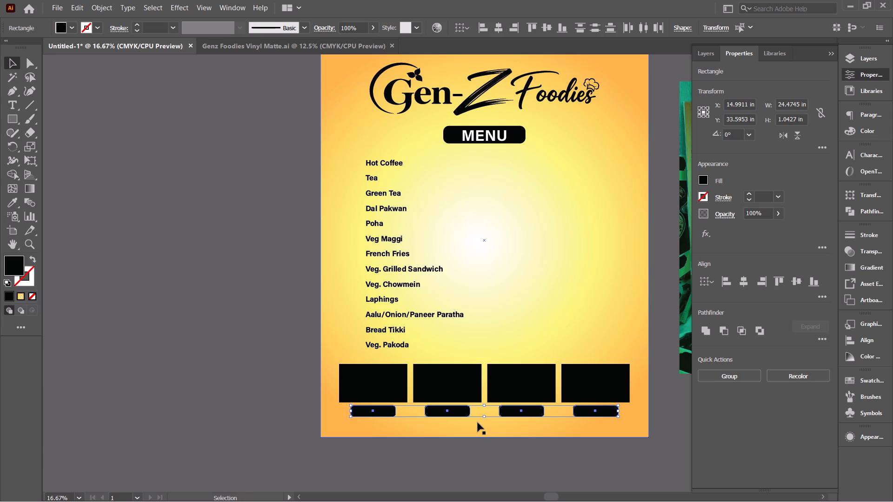
click(494, 445)
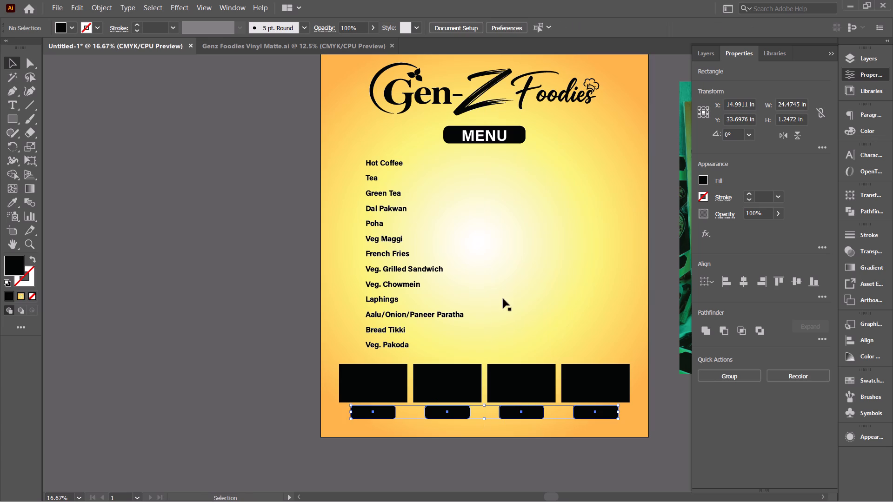
Set the line spacing of the menu item list to 80 pt.
scroll(503, 299, up, 1)
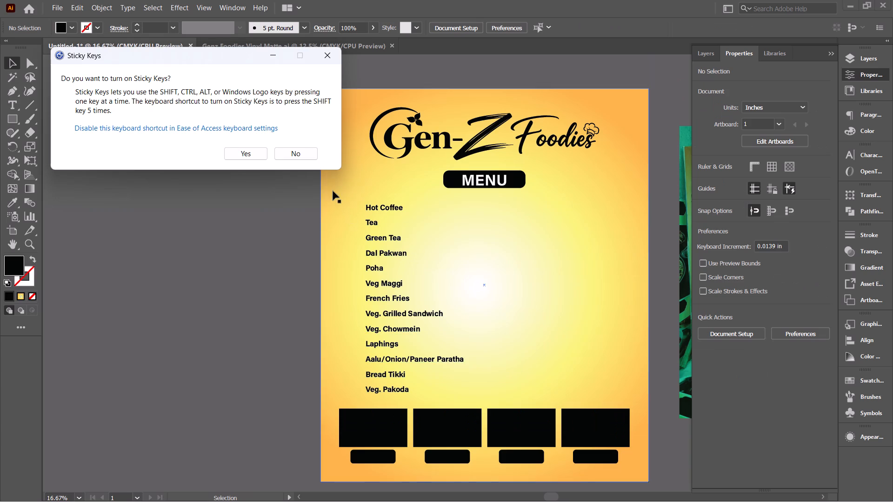
scroll(461, 226, left, 2)
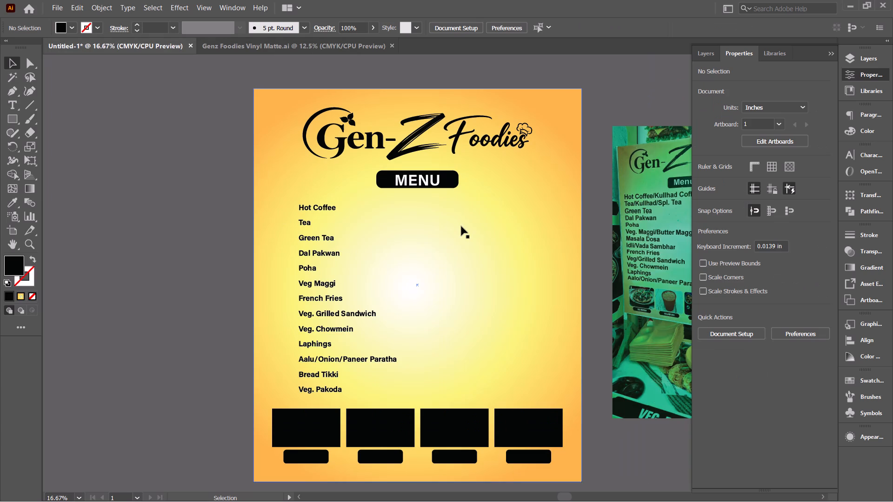
scroll(461, 226, left, 1)
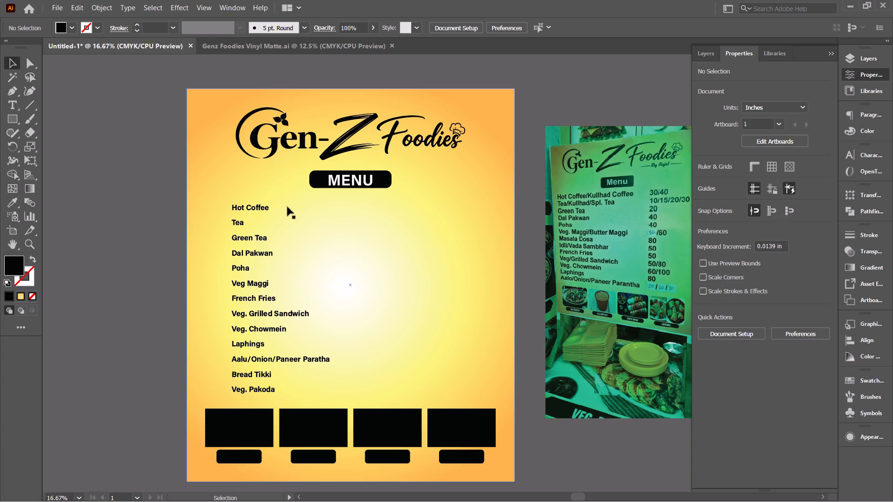
click(260, 313)
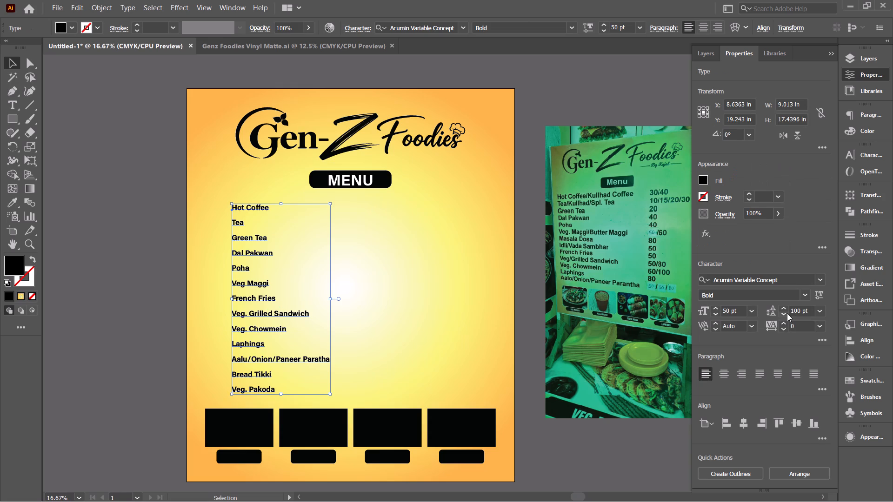
double_click(791, 312)
text(80)
key(Return)
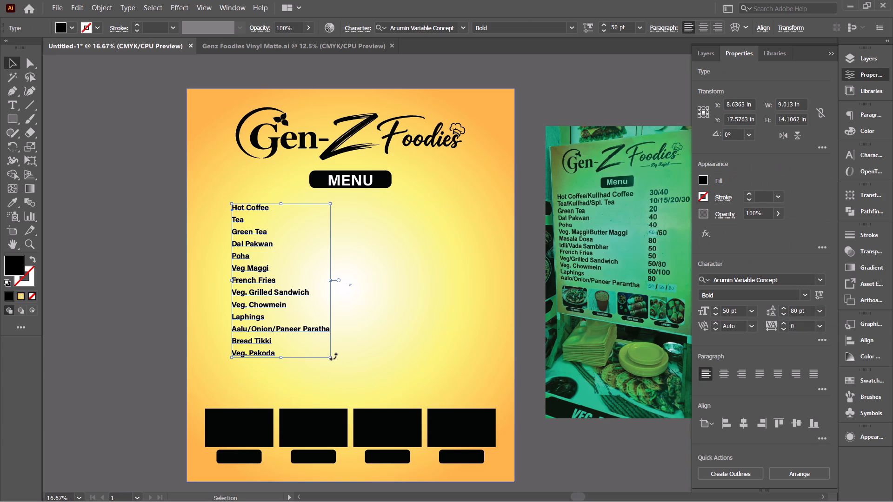
Scale the menu item list up proportionally to about 11.5 by 18 in and set its font size to 65 pt.
drag(331, 357, 352, 387)
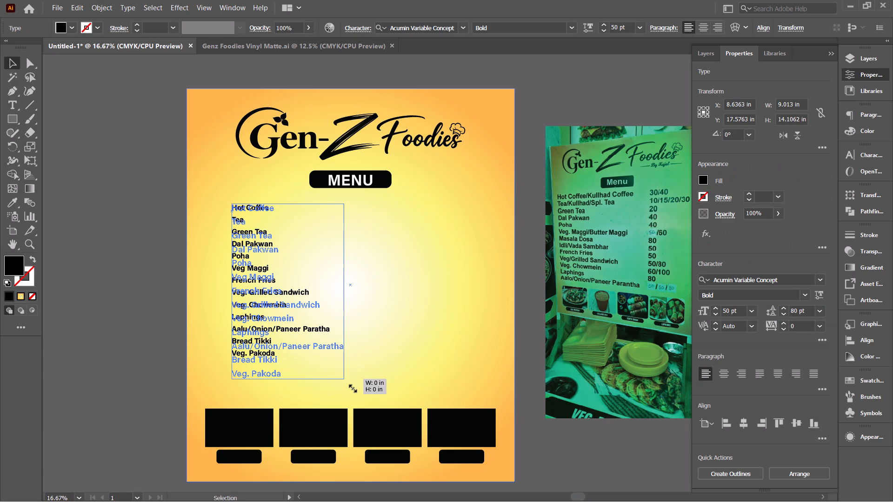
drag(352, 387, 363, 400)
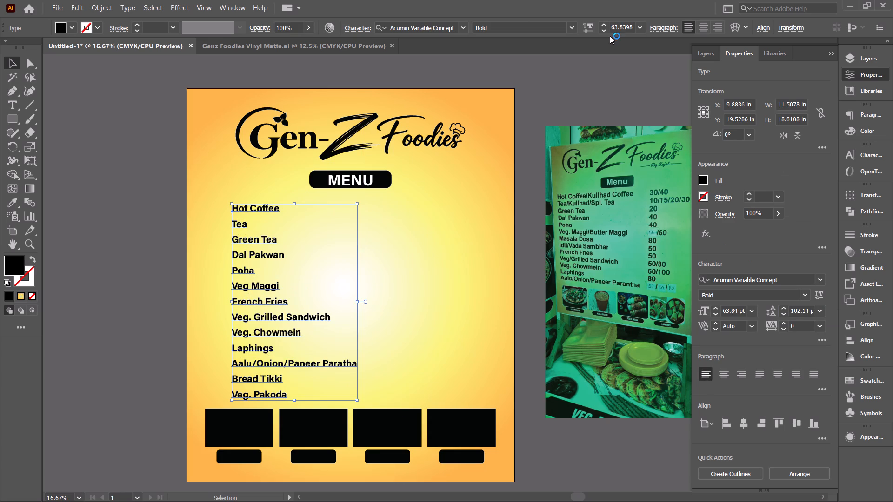
double_click(617, 24)
text(65)
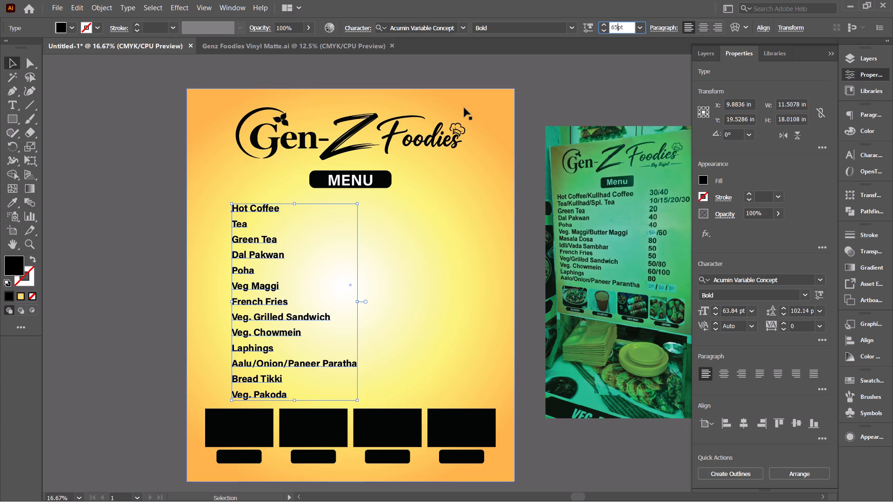
click(461, 75)
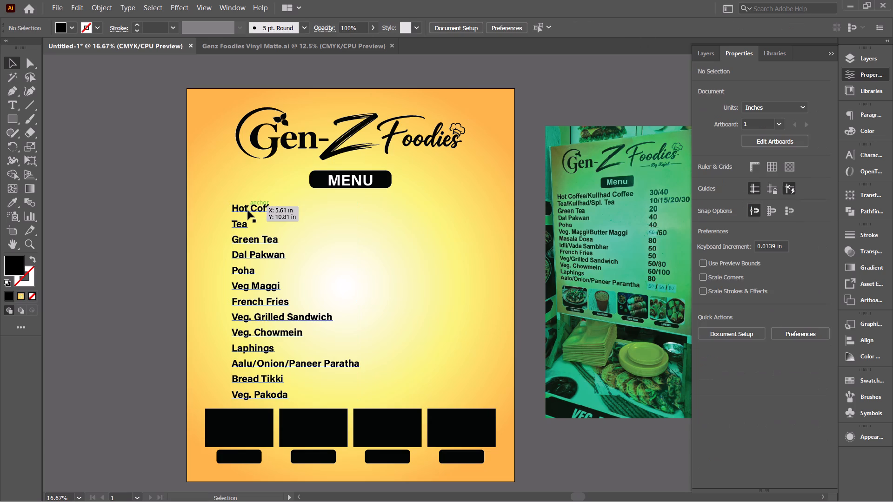
Move the menu item list slightly left and up on the board, to X about 9.27 in and Y about 19.09 in.
click(248, 211)
drag(248, 211, 240, 213)
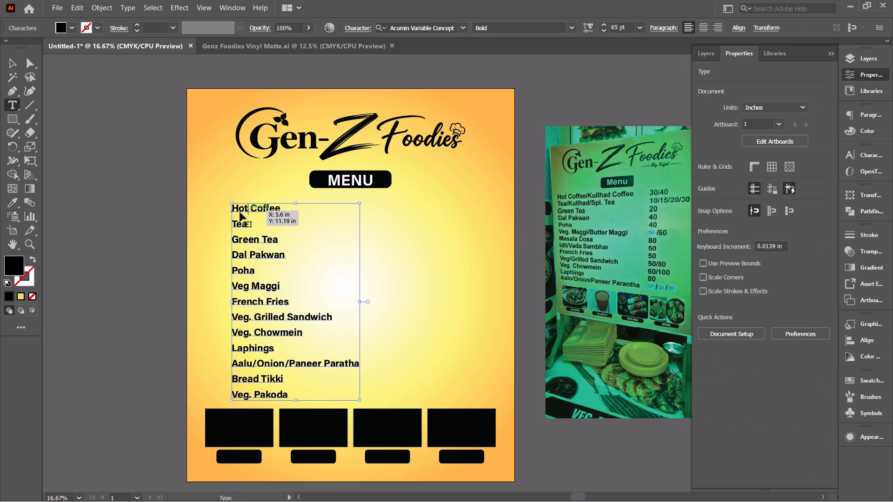
drag(8, 60, 213, 137)
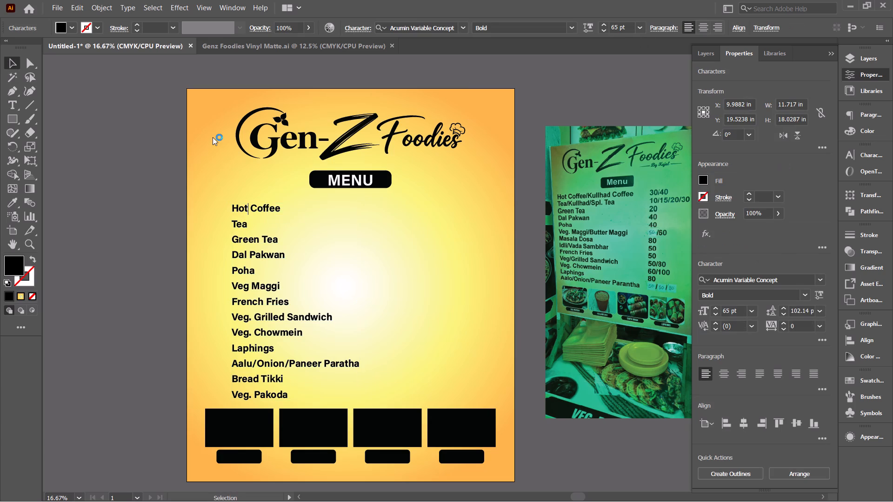
drag(213, 137, 213, 133)
drag(268, 210, 267, 200)
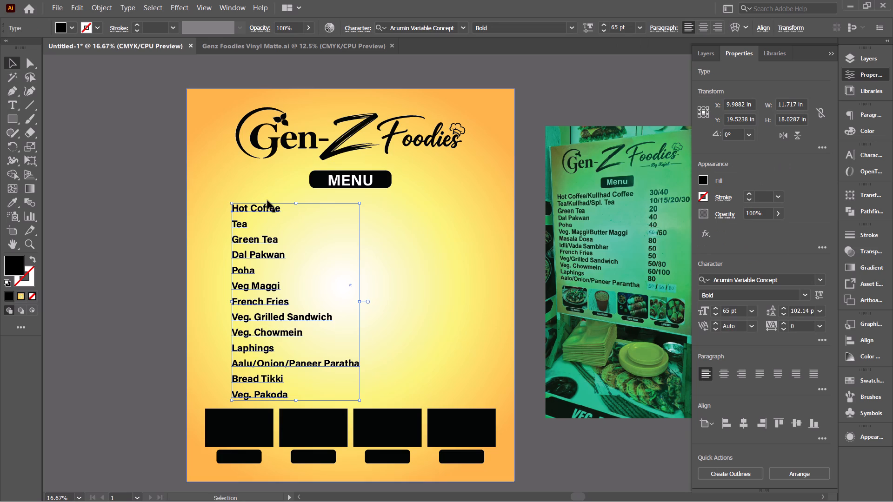
drag(267, 200, 262, 210)
drag(262, 210, 262, 205)
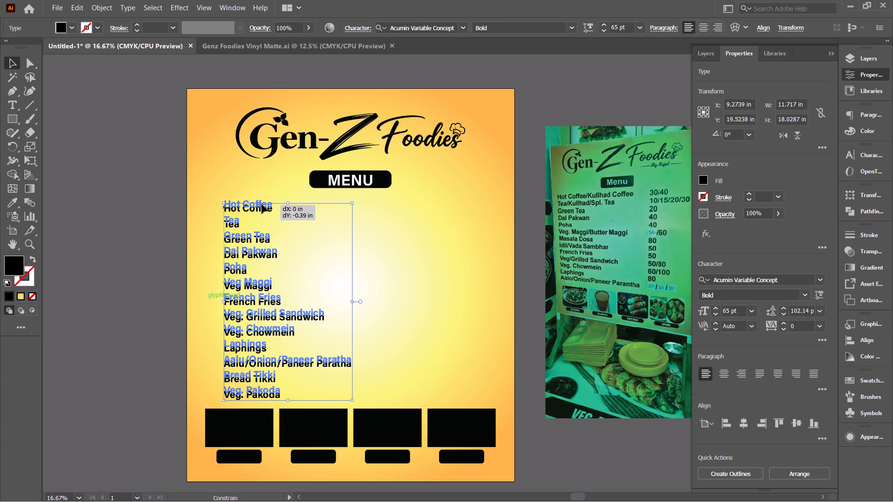
Scale the menu item list up slightly to about 11.86 by 18.24 in and set its font size to 70 pt.
drag(351, 395, 357, 398)
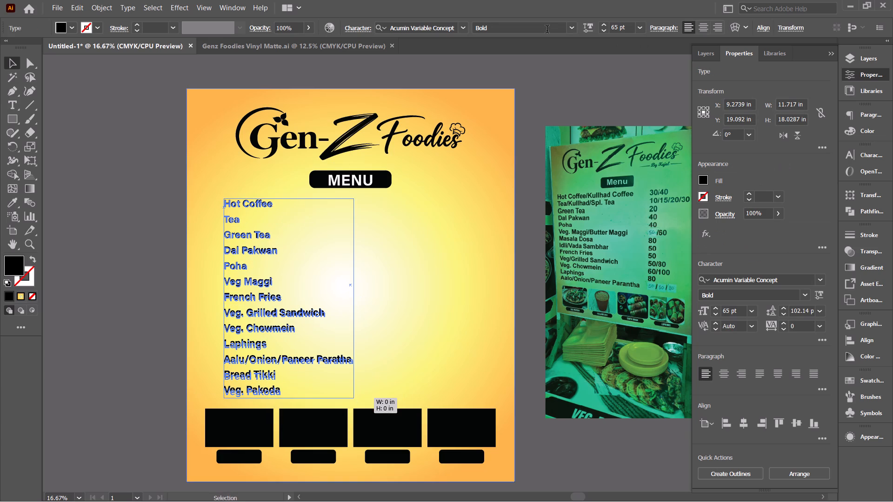
double_click(614, 27)
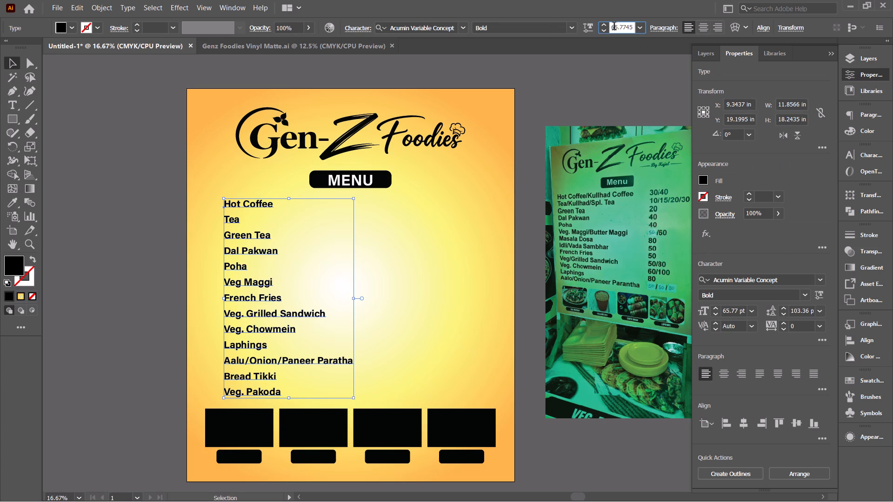
text(70)
key(Return)
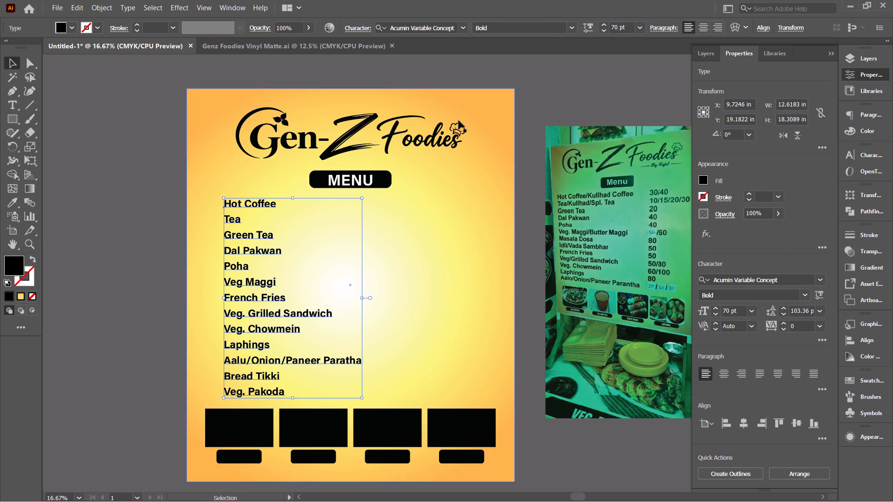
Set the font style of the menu item list to Bold.
click(572, 31)
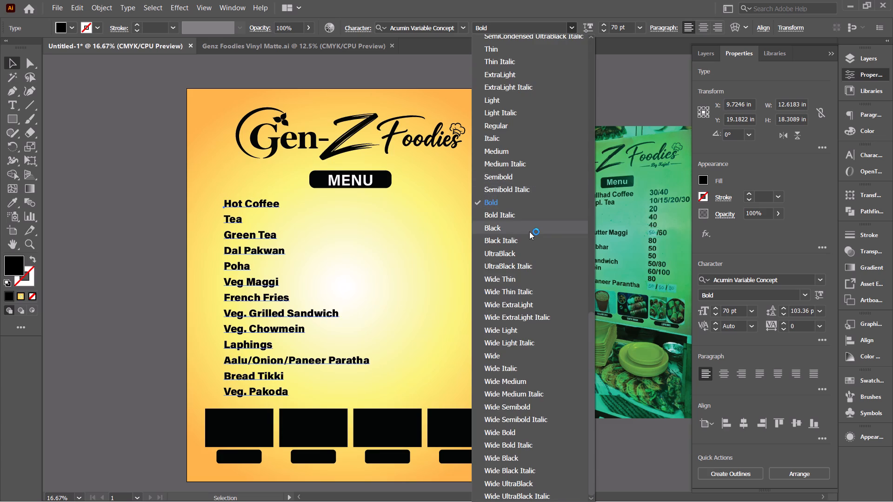
click(531, 199)
Duplicate the menu item list horizontally to the right by about 13.9 in, level with the original.
drag(275, 247, 427, 259)
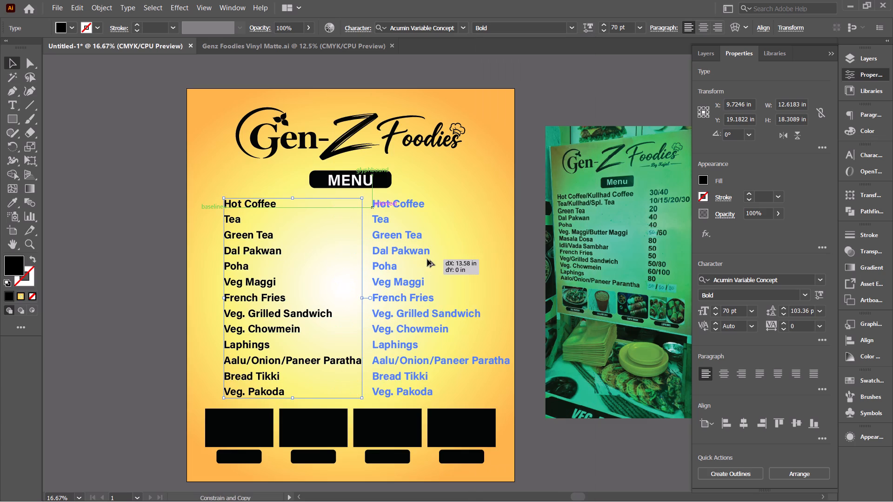
drag(427, 259, 428, 259)
Replace all text in the copied list with the first prices: 30 for Hot Coffee and 10/15/20 for Tea.
key(t)
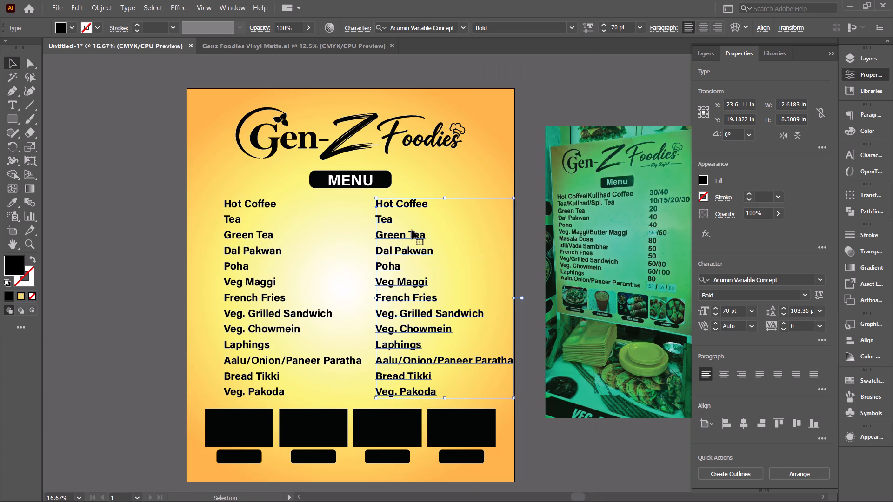
click(410, 200)
key(ctrl+a)
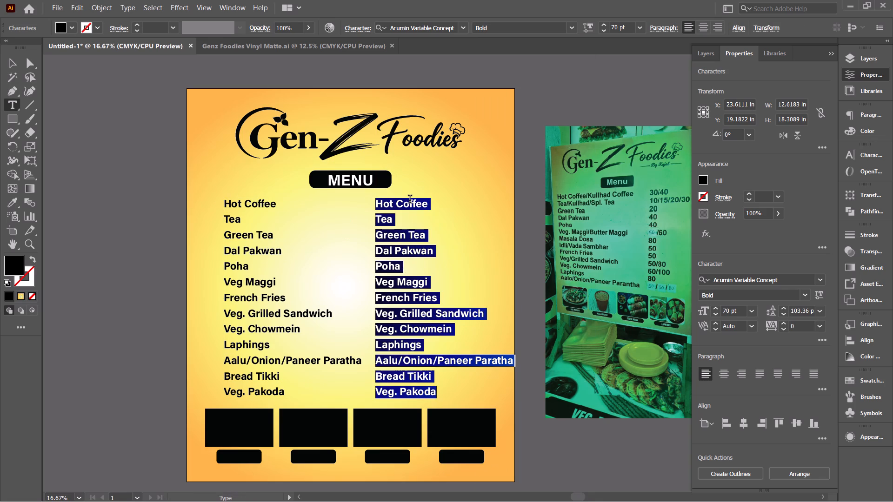
text(30)
key(Return)
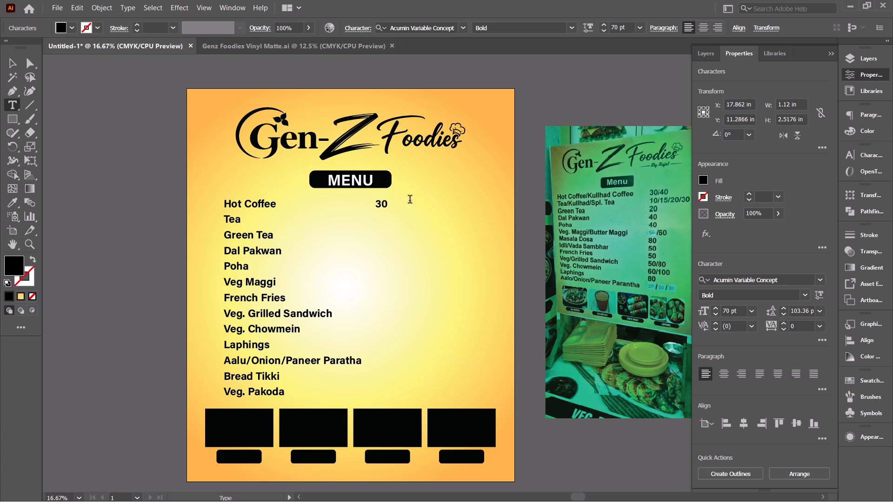
text(0/)
key(BackSpace)
key(BackSpace)
text(10/)
text(15)
key(slash)
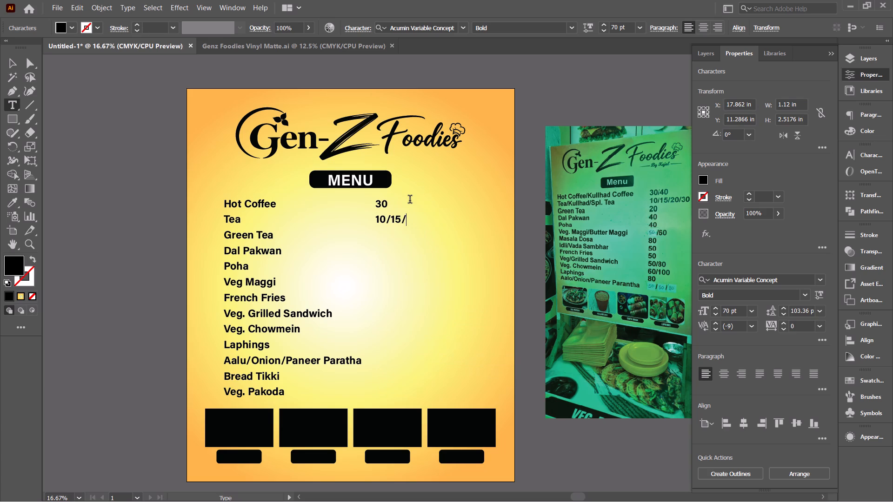
text(20)
key(Return)
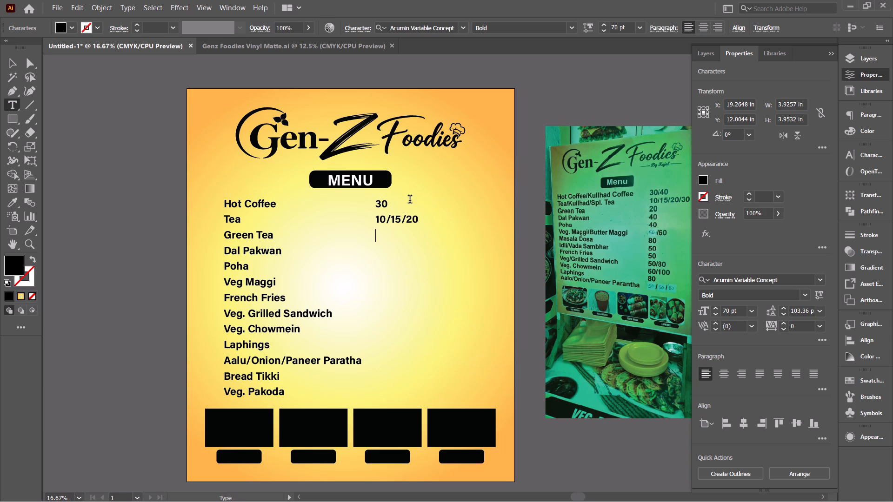
Add the price lines 20 for Green Tea and 50 each for Dal Pakwan, Poha, Veg Maggi, French Fries and Veg. Grilled Sandwich.
text(20)
key(Return)
text(50)
key(Return)
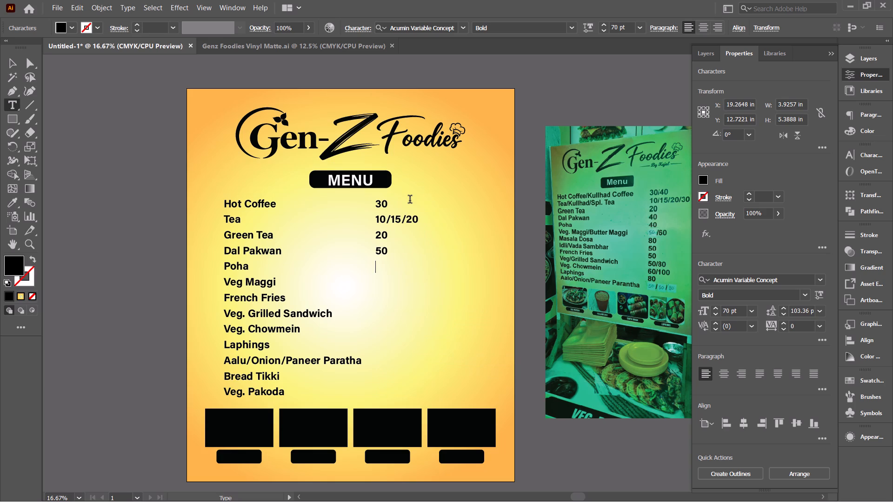
text(50)
key(Return)
text(50)
key(Return)
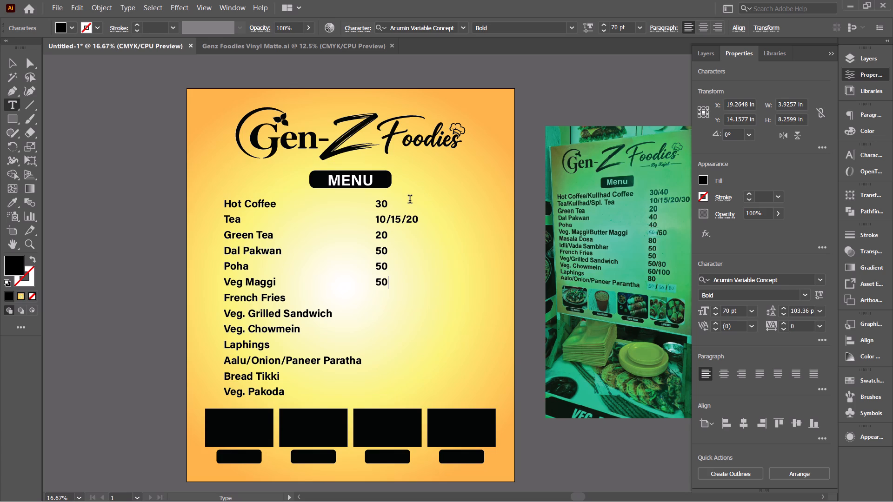
text(50)
key(Return)
text(50)
key(Return)
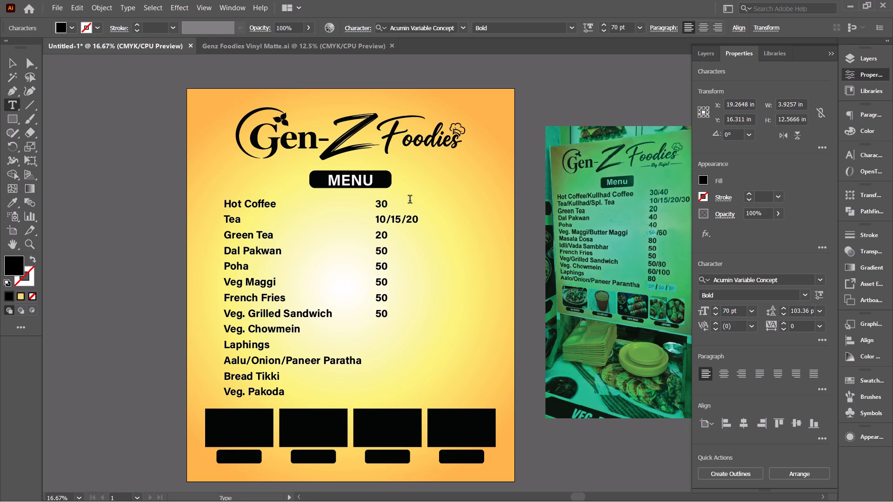
Add the price lines 60/100 for Veg. Chowmein, 80 for Laphings and 50/50/80 for Aalu/Onion/Paneer Paratha.
text(60/)
text(100)
key(Return)
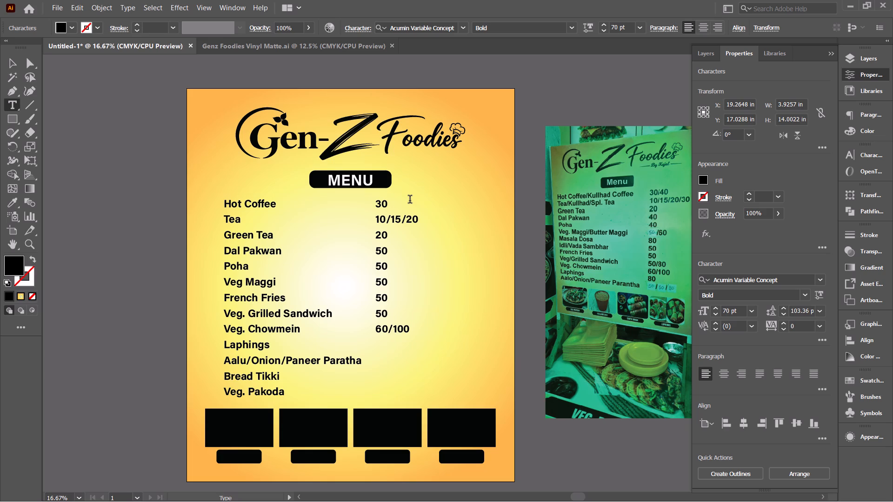
text(80)
key(Return)
text(50/50)
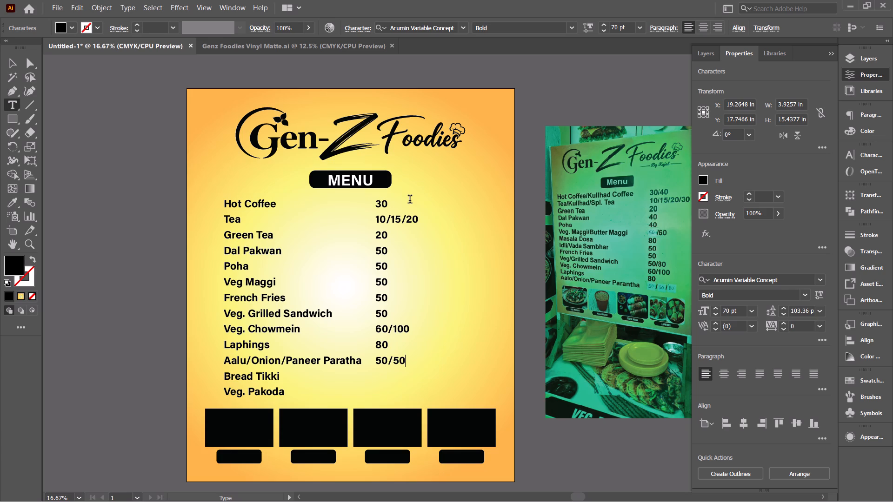
text(80)
key(BackSpace)
key(BackSpace)
text(/80)
key(Return)
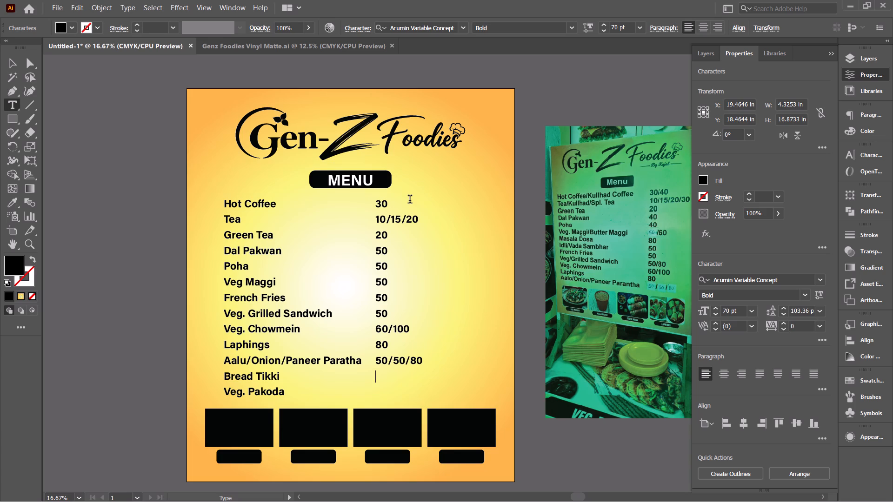
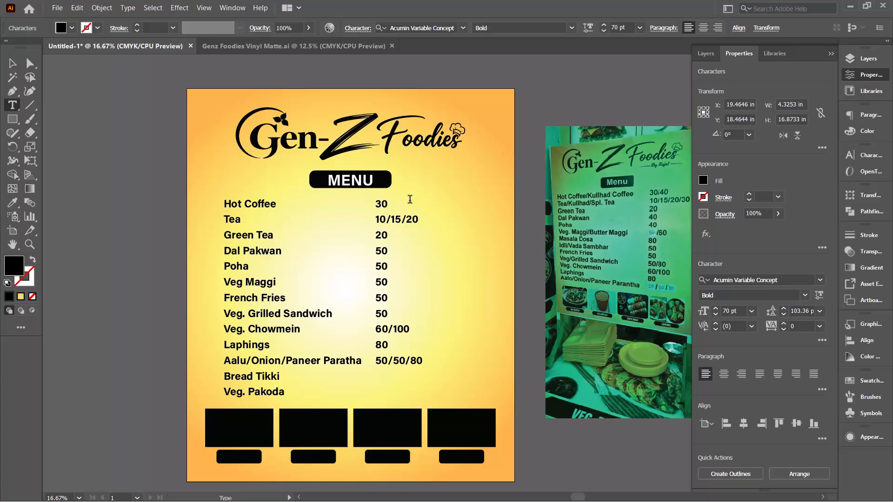
Add the last price lines: 40 for Bread Tikki and 50 for Veg. Pakoda.
text(40)
key(Return)
text(50)
click(17, 62)
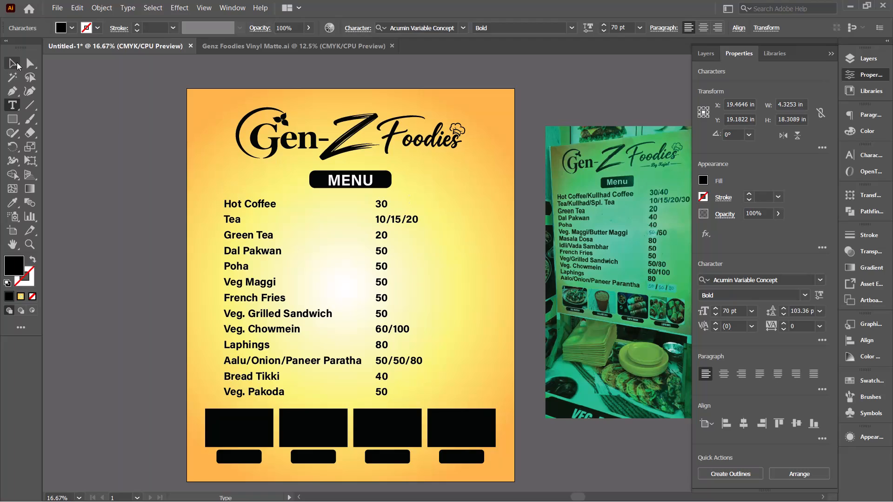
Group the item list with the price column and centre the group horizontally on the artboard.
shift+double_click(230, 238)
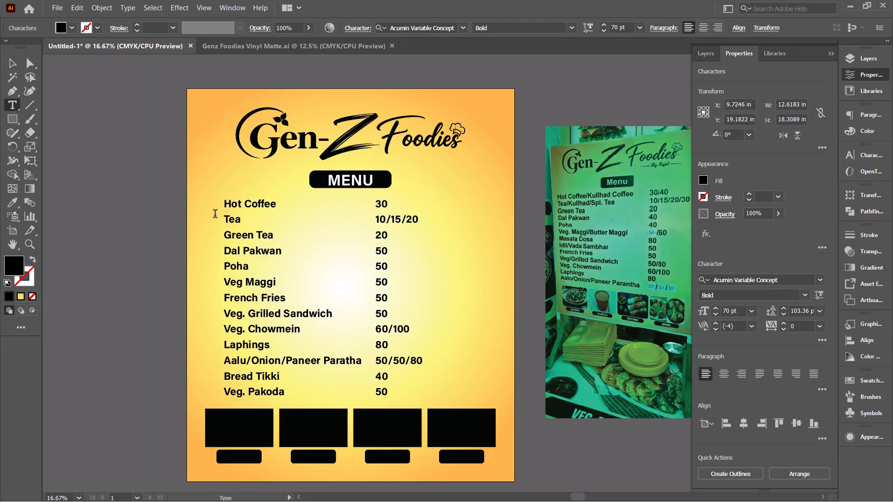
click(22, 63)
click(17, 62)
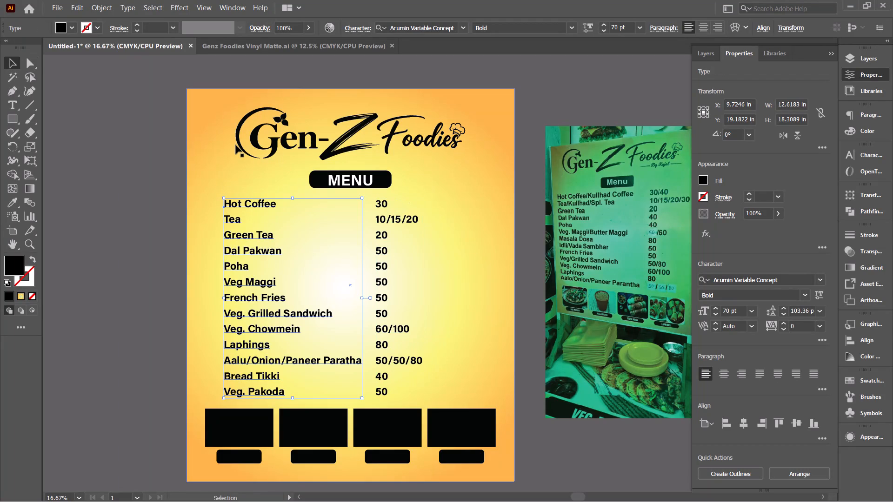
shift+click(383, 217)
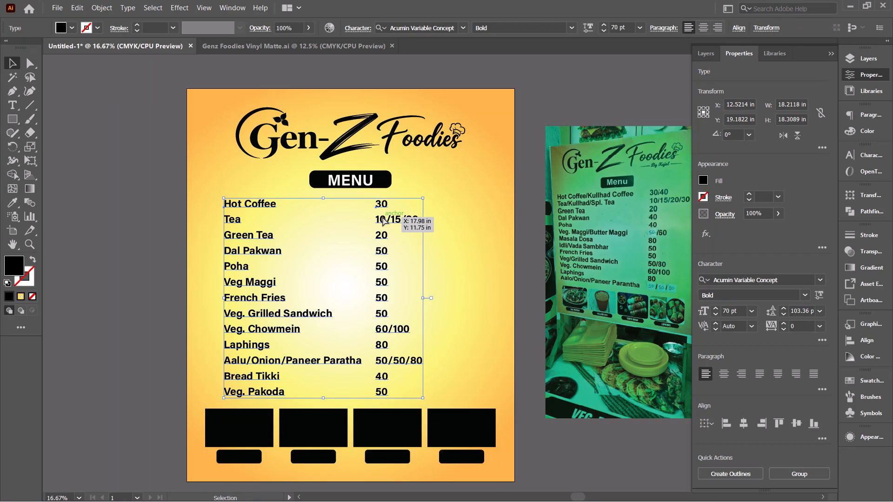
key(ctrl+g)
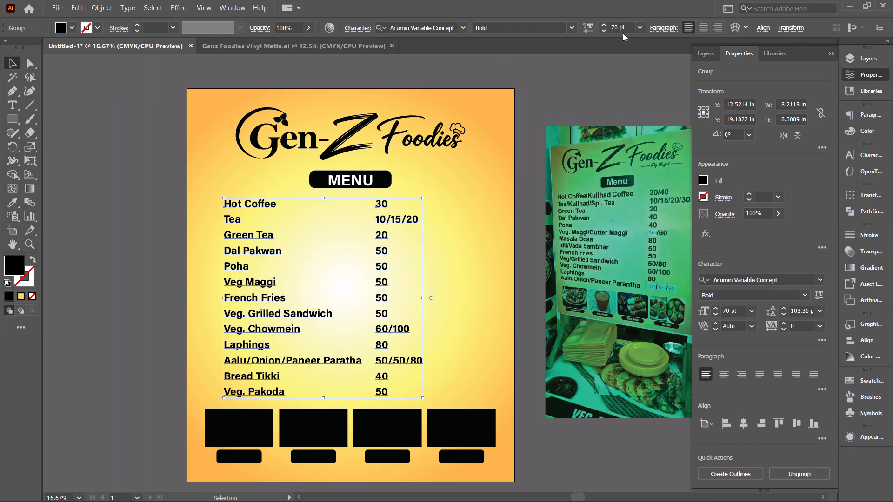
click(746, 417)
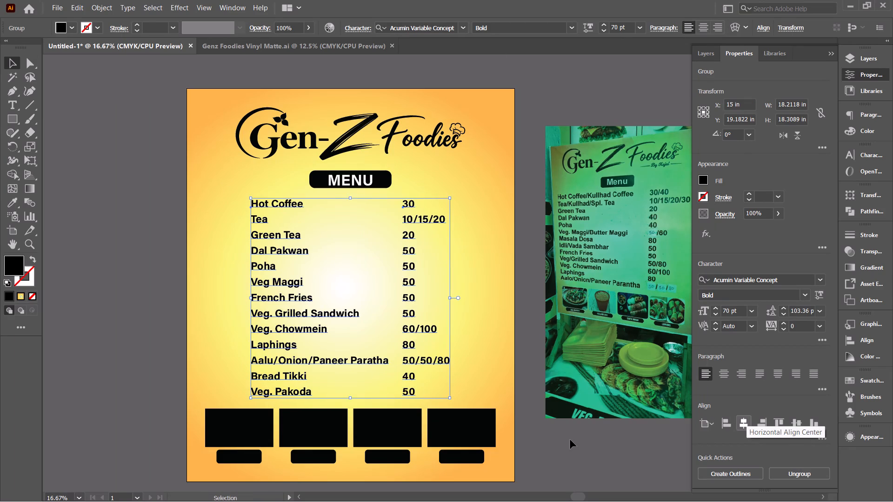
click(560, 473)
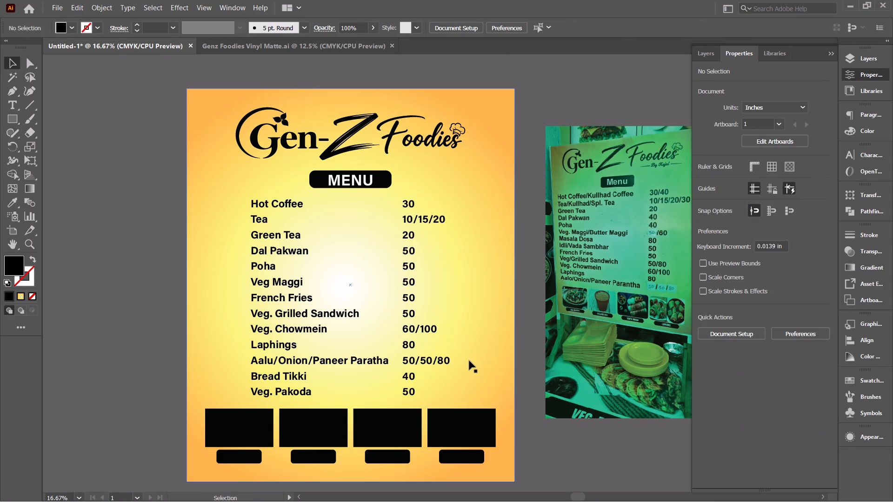
Ungroup the list and prices, and move the price column about 3.8 in further right, level with the items.
click(453, 361)
click(448, 361)
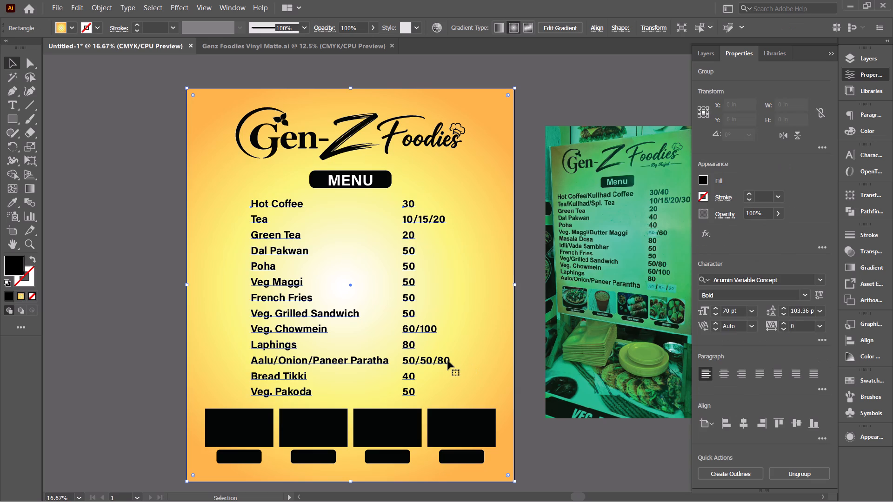
click(526, 375)
click(430, 363)
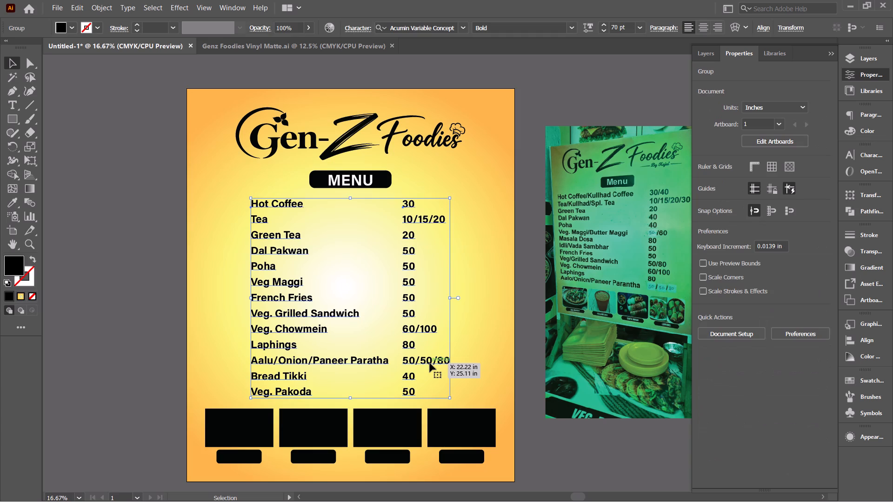
key(ctrl+shift+g)
click(523, 363)
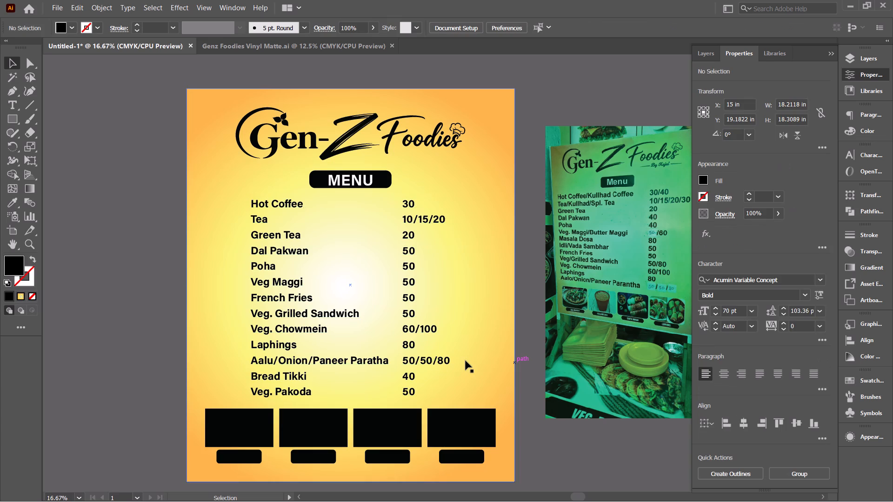
drag(445, 361, 486, 363)
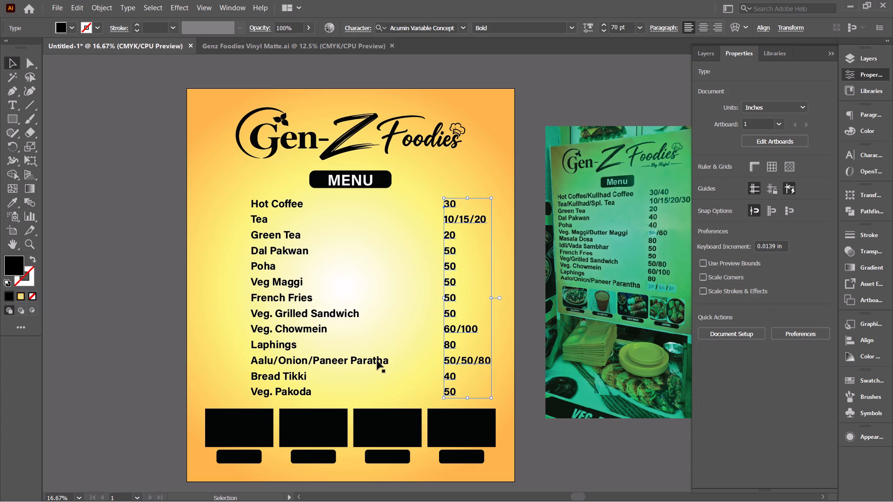
Group the item list with the widened-out price column and centre the group horizontally on the artboard.
shift+click(377, 361)
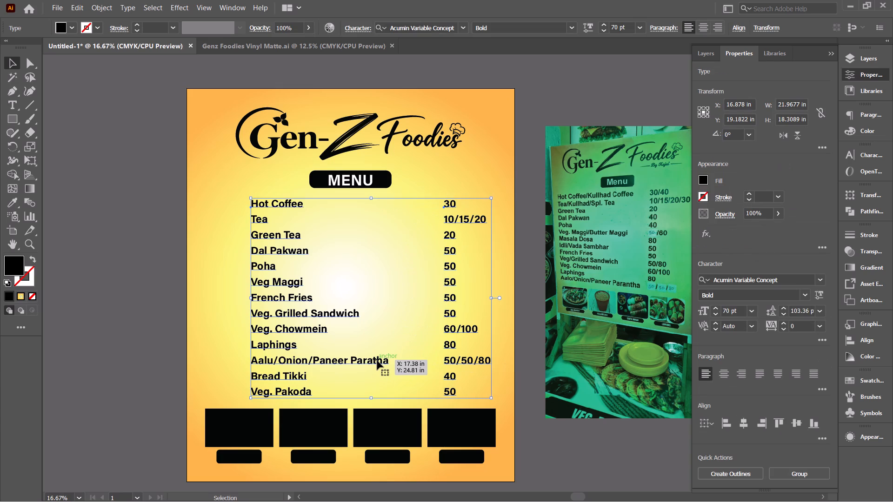
key(ctrl+g)
click(746, 423)
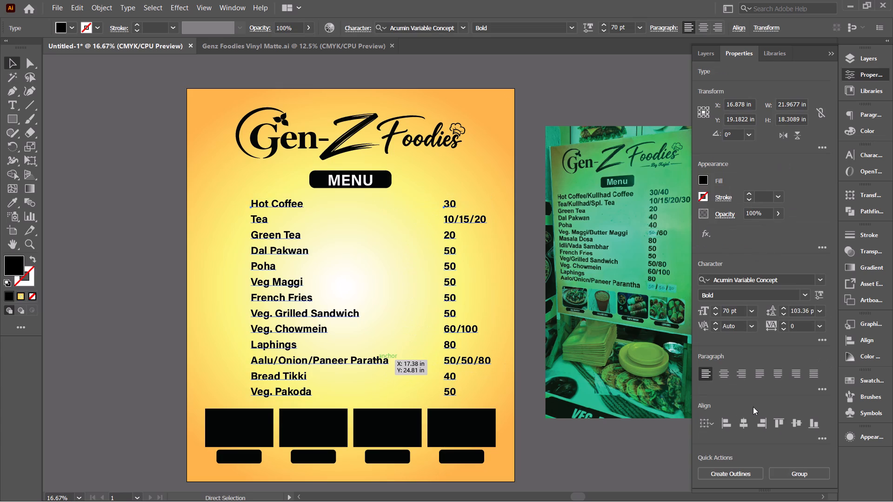
click(616, 440)
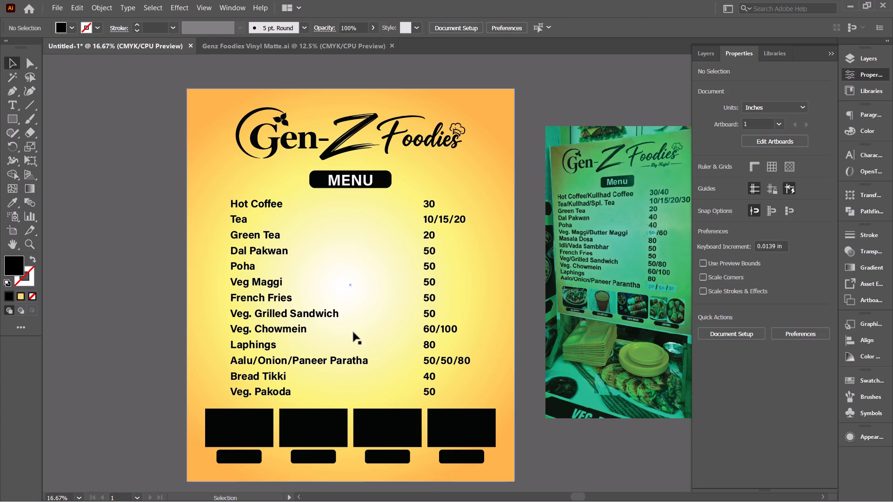
Duplicate the white MENU heading text straight down below the artboard and set the copy to 60 pt Semibold.
scroll(341, 356, down, 1)
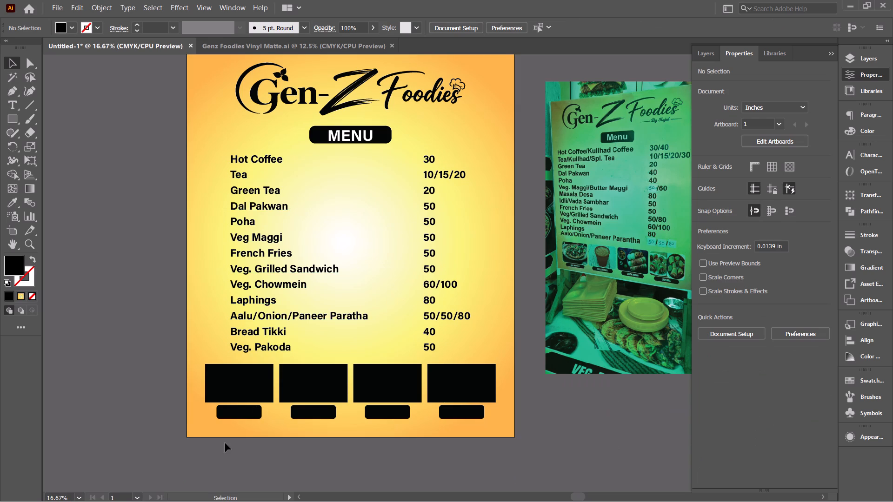
drag(364, 139, 366, 141)
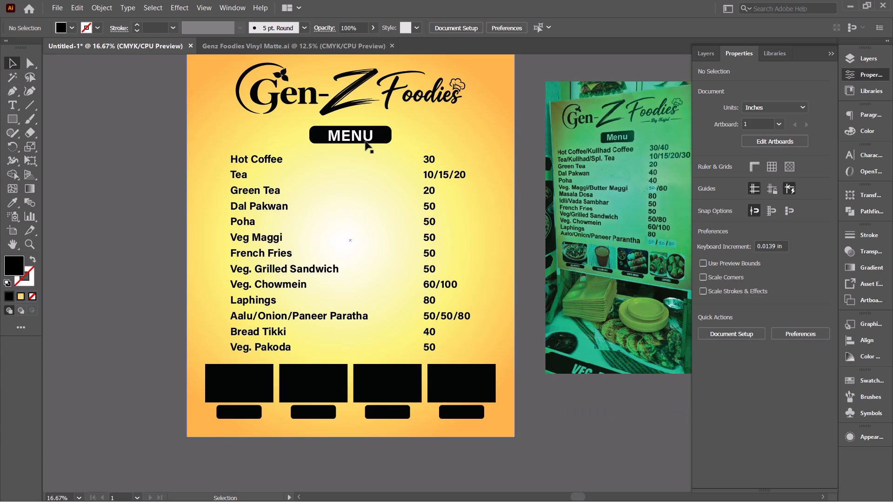
drag(366, 141, 367, 460)
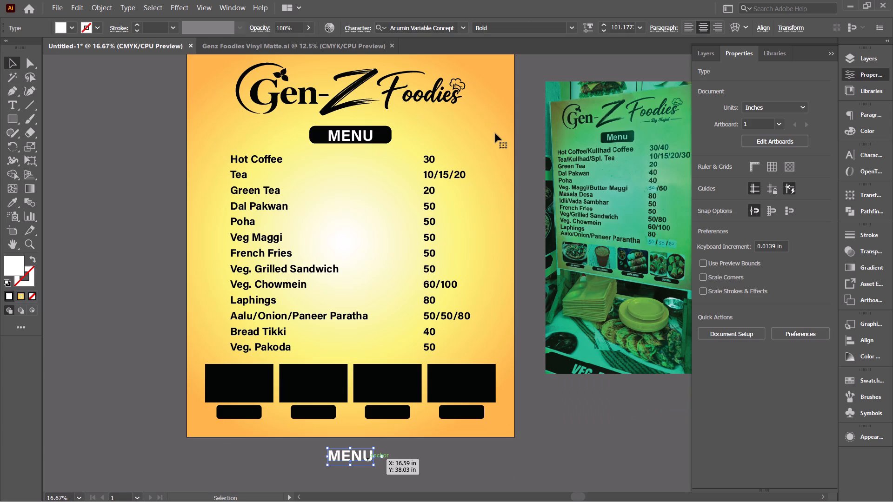
double_click(620, 27)
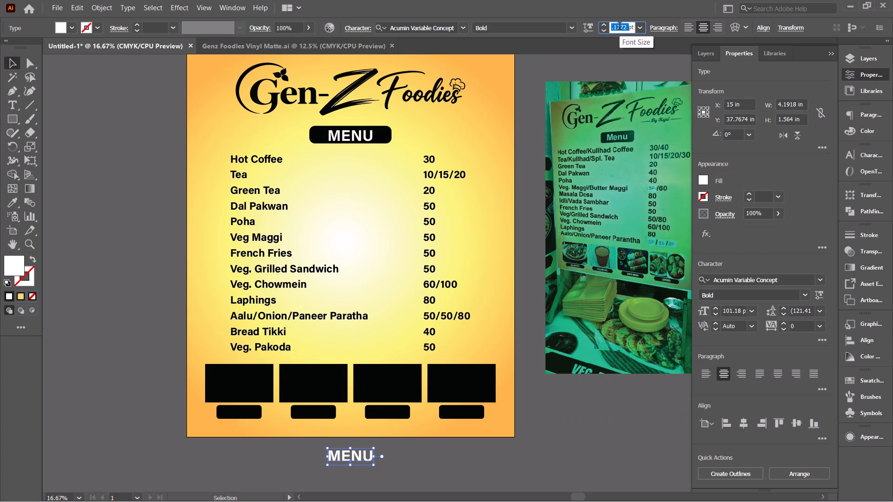
text(60)
key(Return)
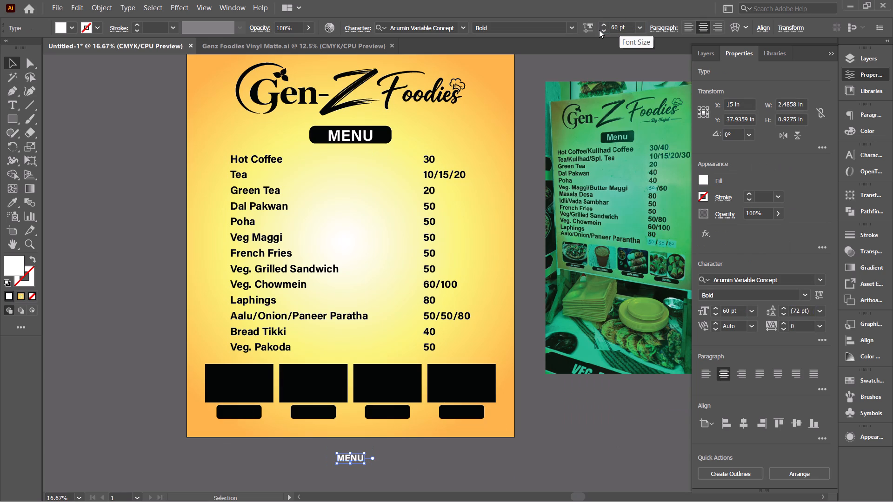
click(573, 30)
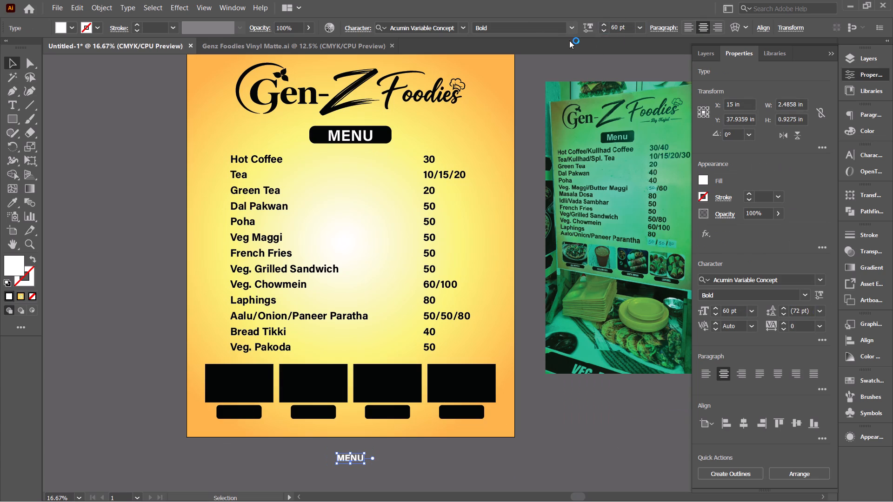
click(518, 175)
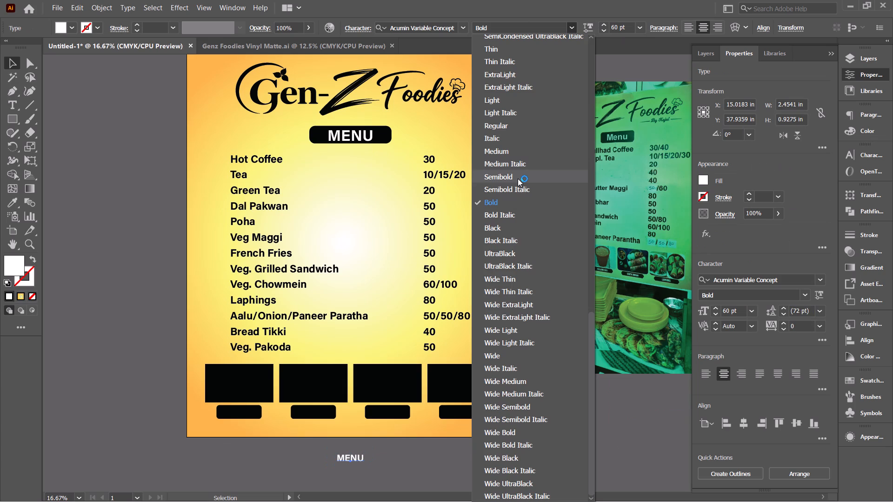
Move the MENU copy onto the first label bar, bring it to the front and replace its text with Dal Pakwan.
drag(356, 459, 350, 461)
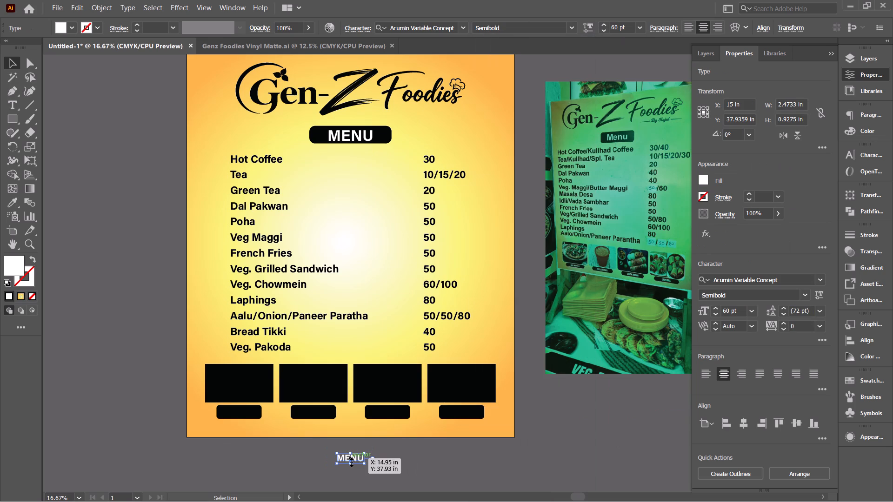
drag(350, 461, 239, 414)
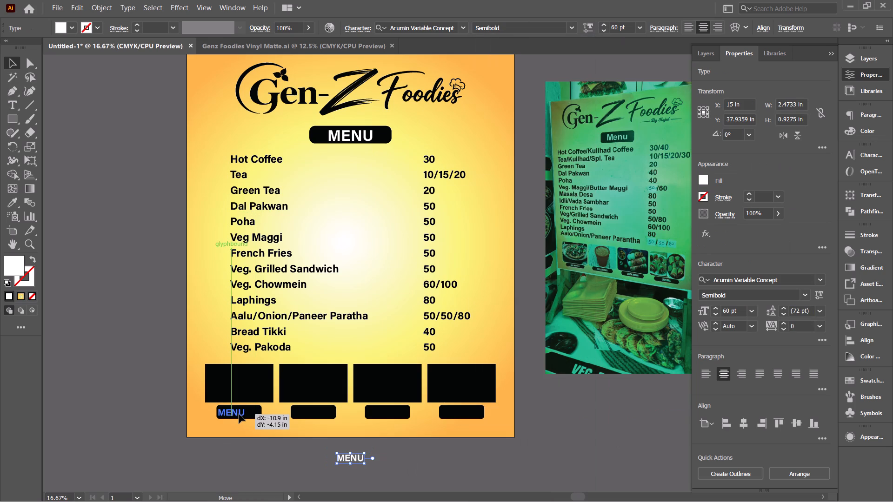
drag(239, 414, 239, 414)
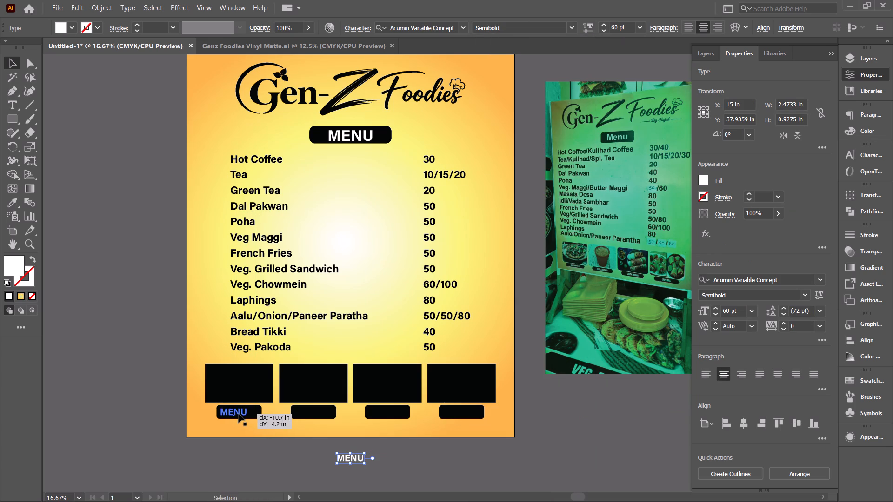
key(ctrl+shift+bracketright)
key(t)
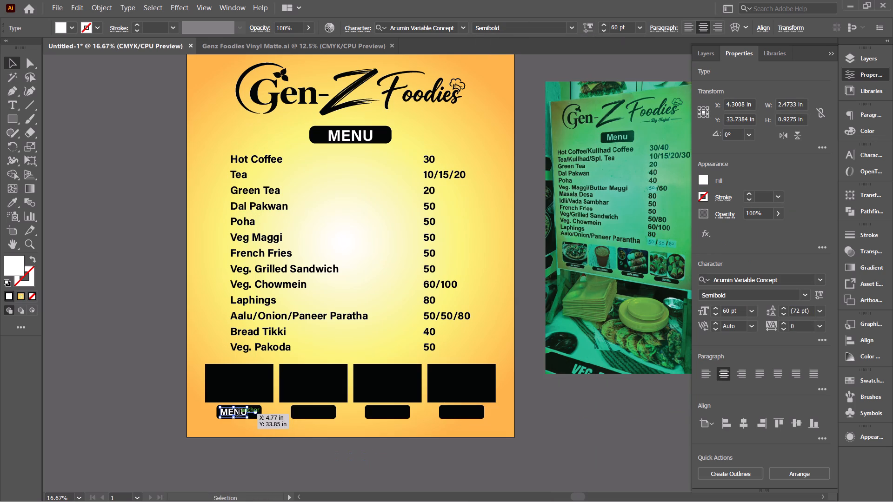
click(239, 413)
key(ctrl+a)
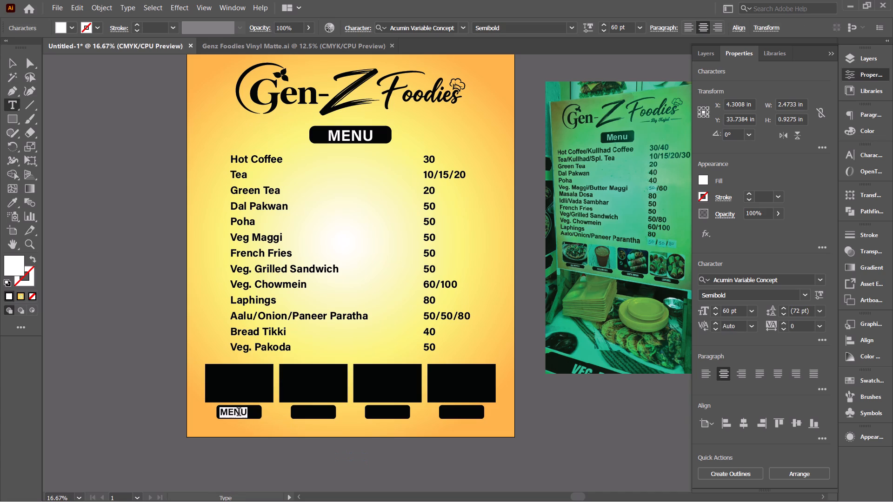
text(Dal Pakwan)
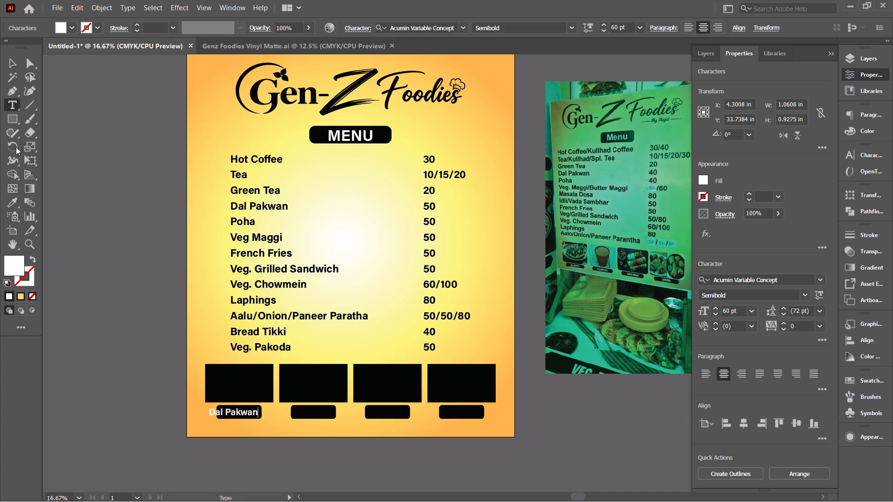
Set the Dal Pakwan label to 40 pt and position it in the middle of the first label bar.
click(14, 64)
double_click(614, 28)
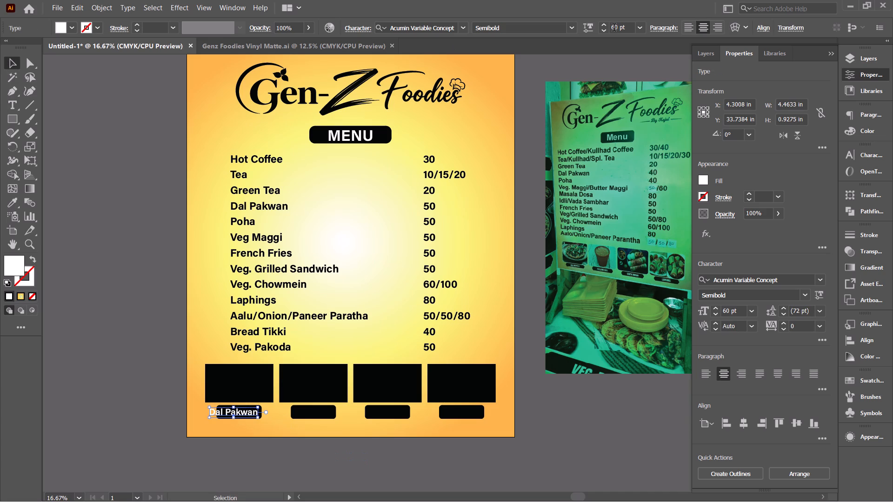
text(40)
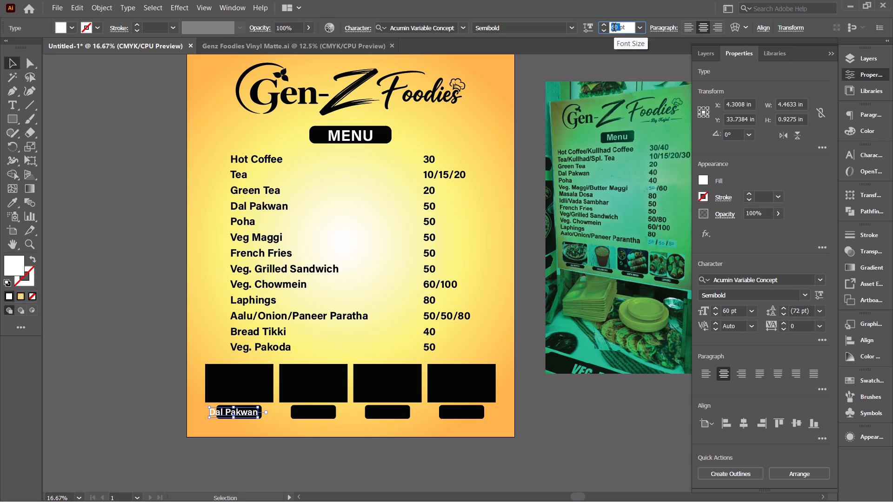
key(0)
key(BackSpace)
key(Return)
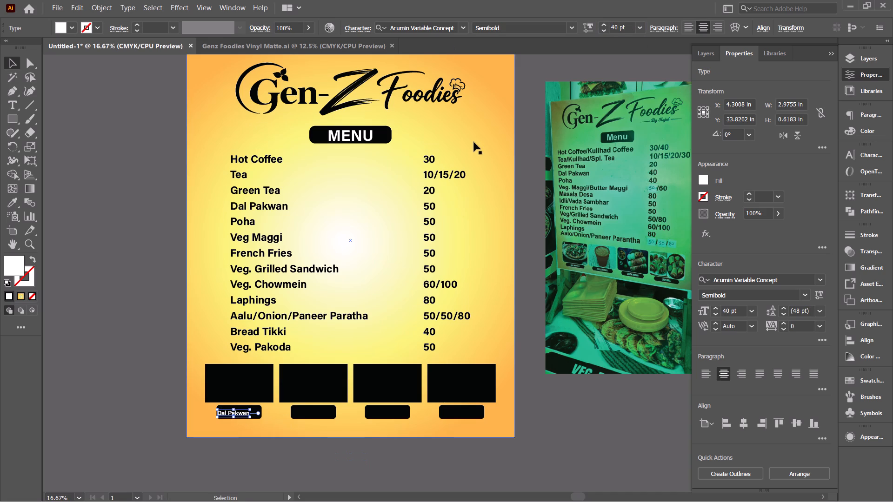
ctrl+alt+scroll(240, 412, up, 3)
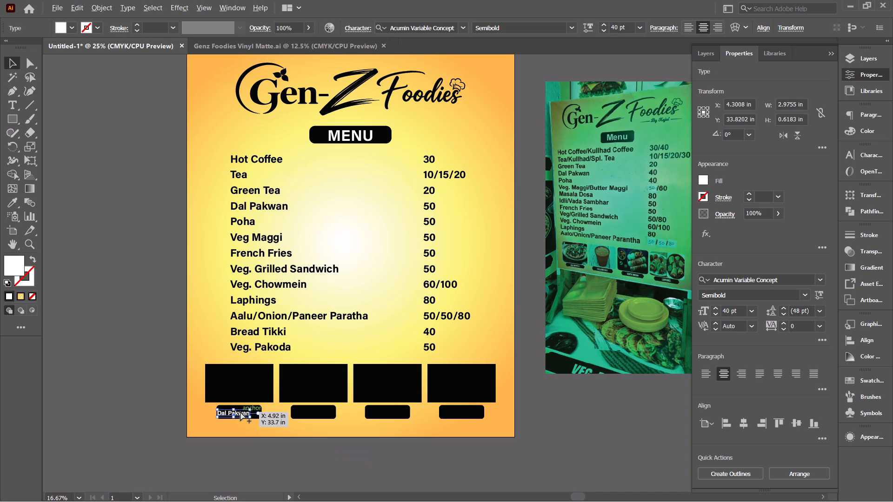
drag(249, 429, 257, 429)
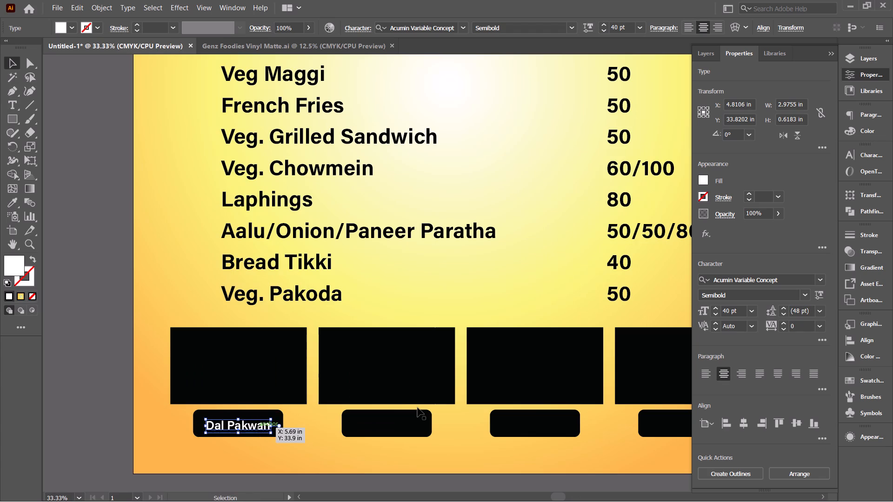
Set the Dal Pakwan label to Bold and nudge it up about 0.1 in within the first label bar.
click(85, 307)
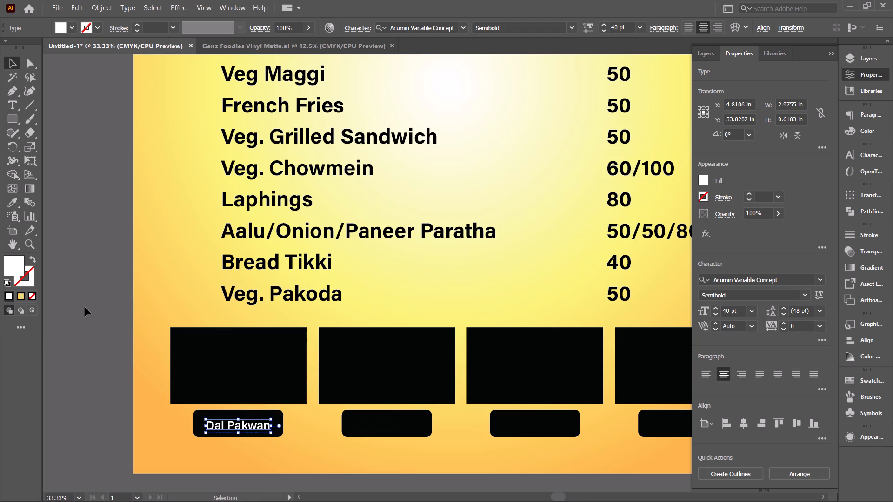
click(226, 426)
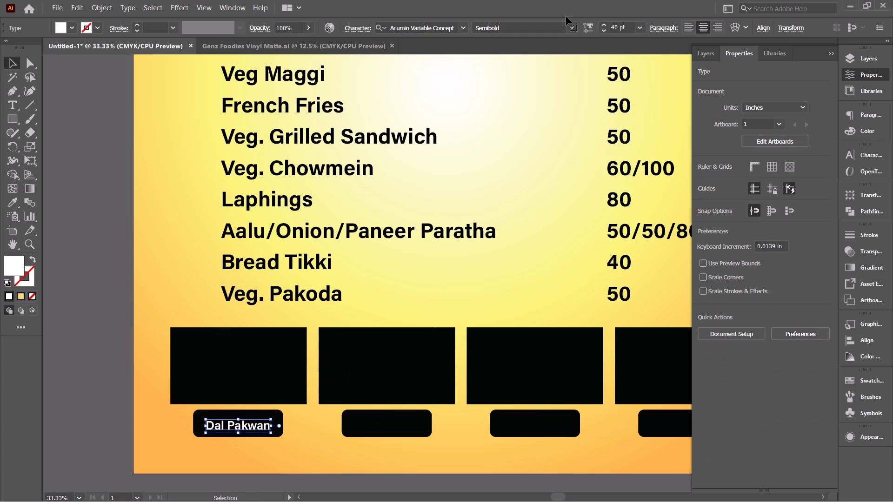
click(572, 24)
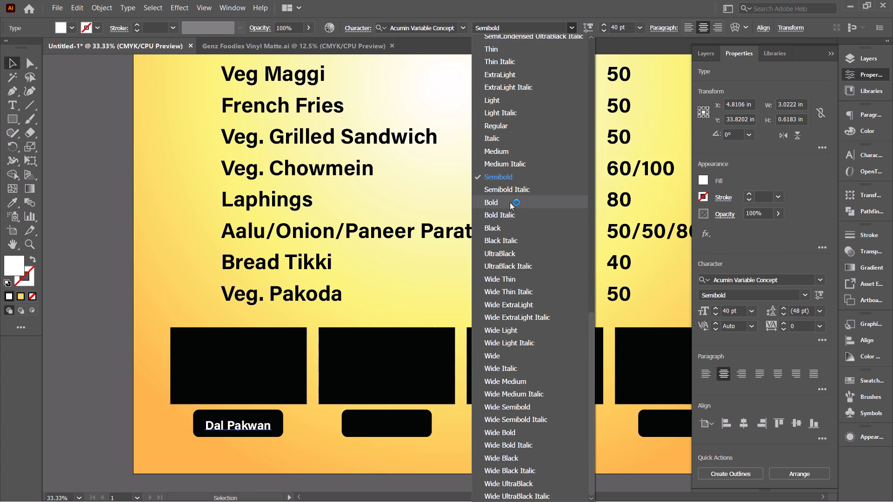
click(510, 198)
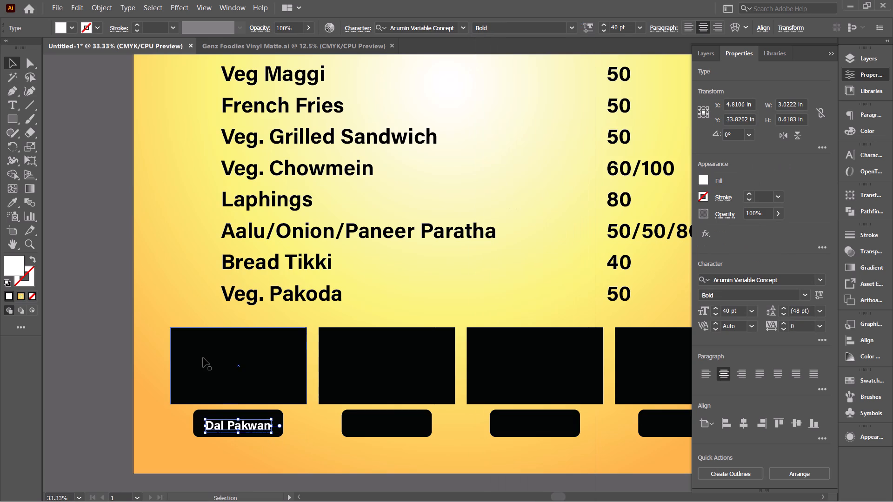
key(shift+Up)
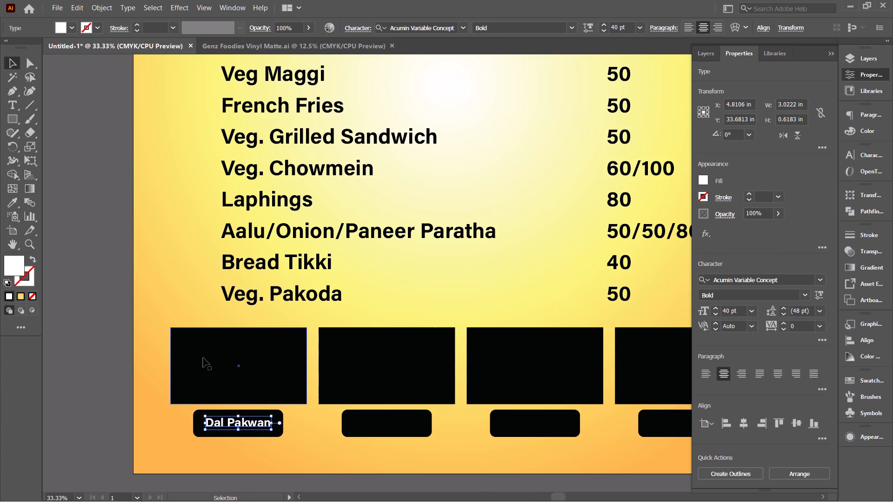
key(ctrl+z)
key(Up)
key(Up)
key(Up)
key(Up)
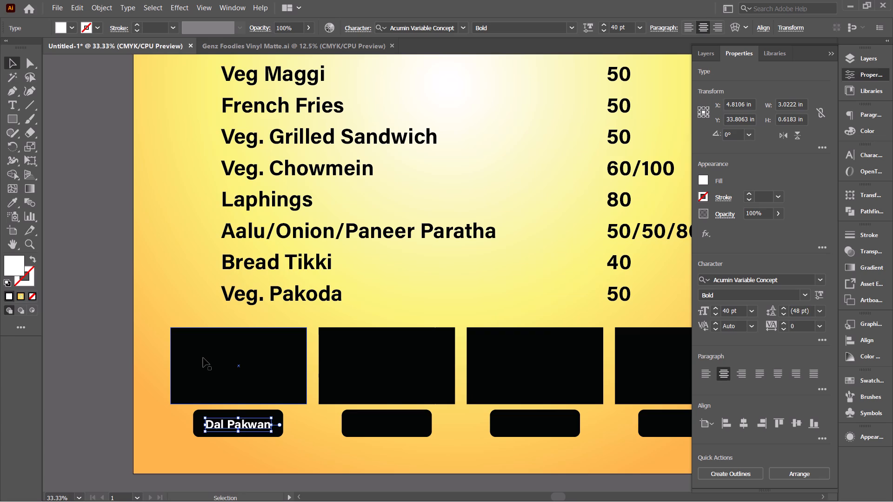
key(Up)
key(Up)
key(Up)
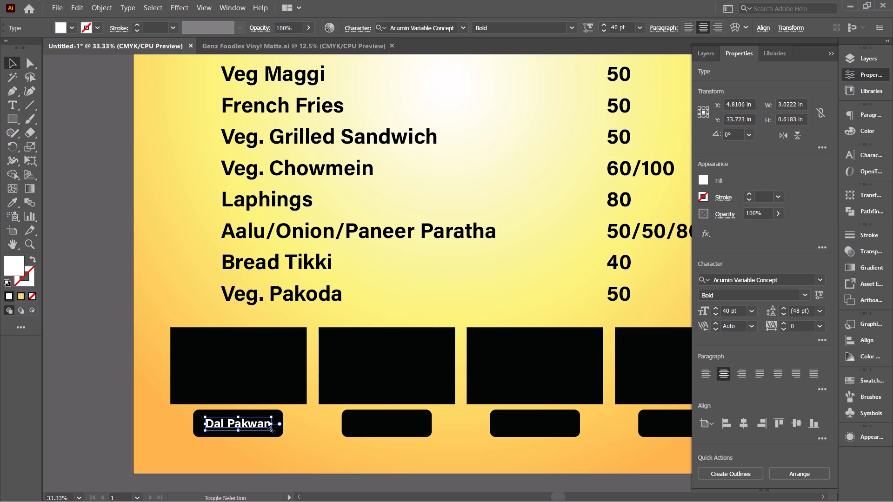
Enlarge the Dal Pakwan label to about 44 pt and nudge it left about 0.04 in to centre it in its bar.
shift+click(272, 424)
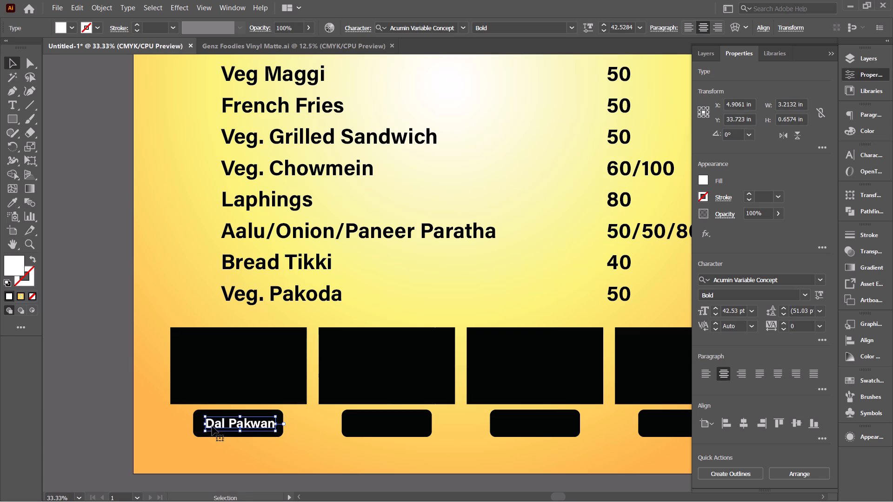
shift+click(205, 423)
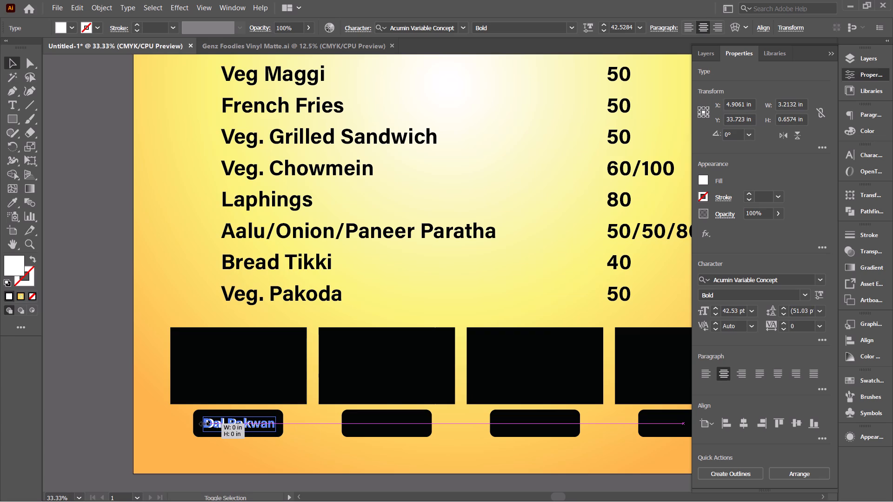
click(128, 401)
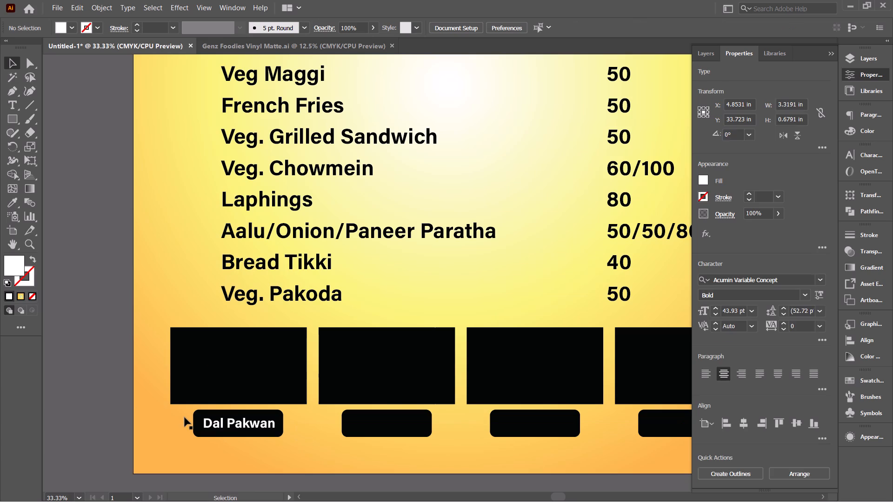
scroll(314, 427, left, 1)
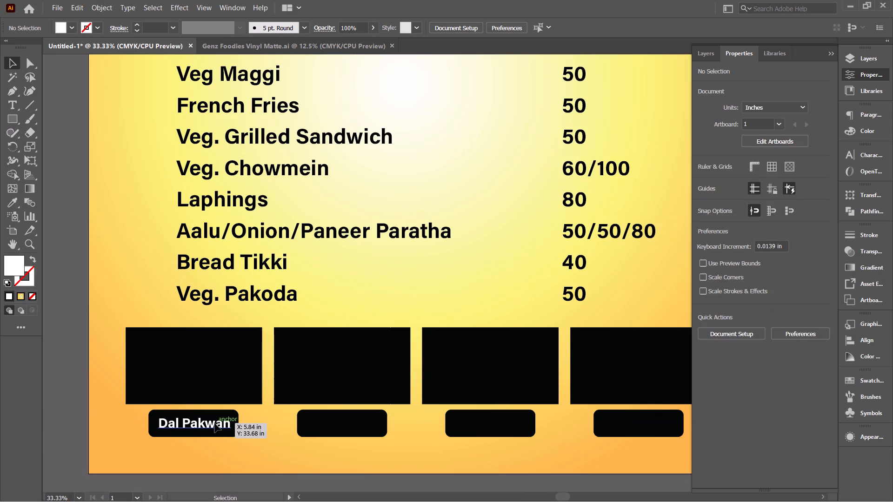
click(215, 423)
key(Left)
key(Left)
key(Left)
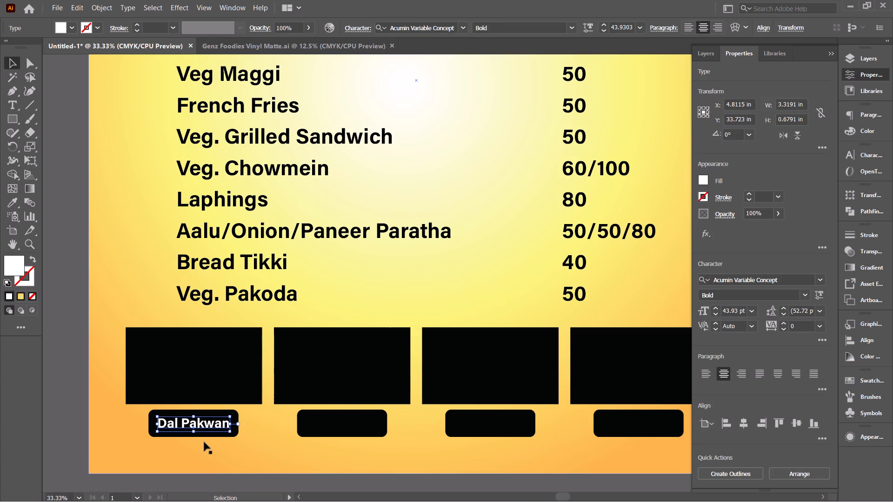
Duplicate the Dal Pakwan label straight across onto the middle of the second label bar.
drag(212, 426, 303, 430)
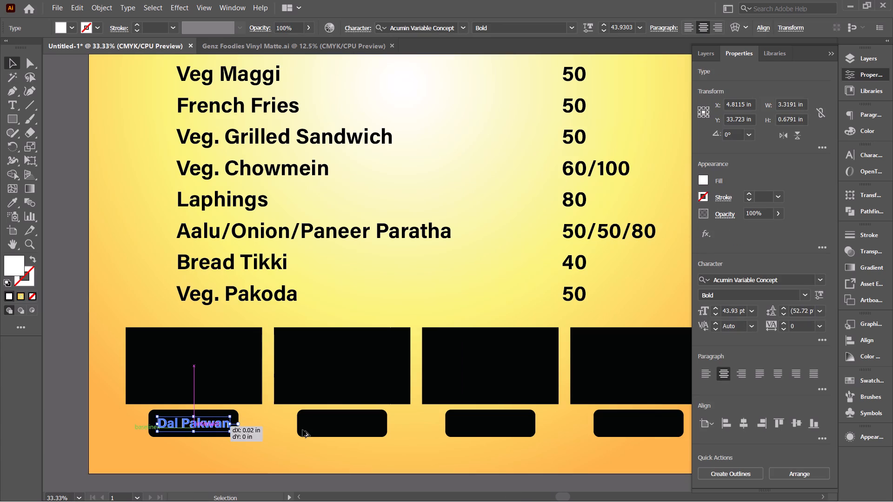
drag(303, 430, 362, 428)
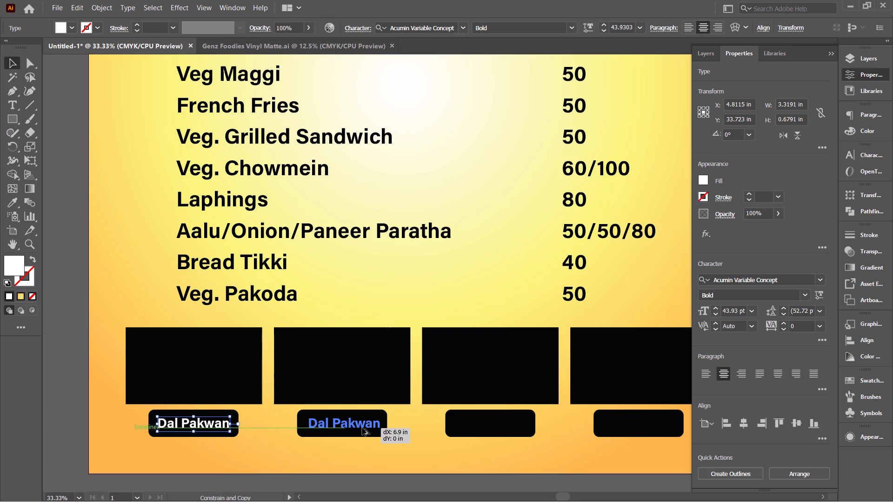
drag(362, 428, 360, 427)
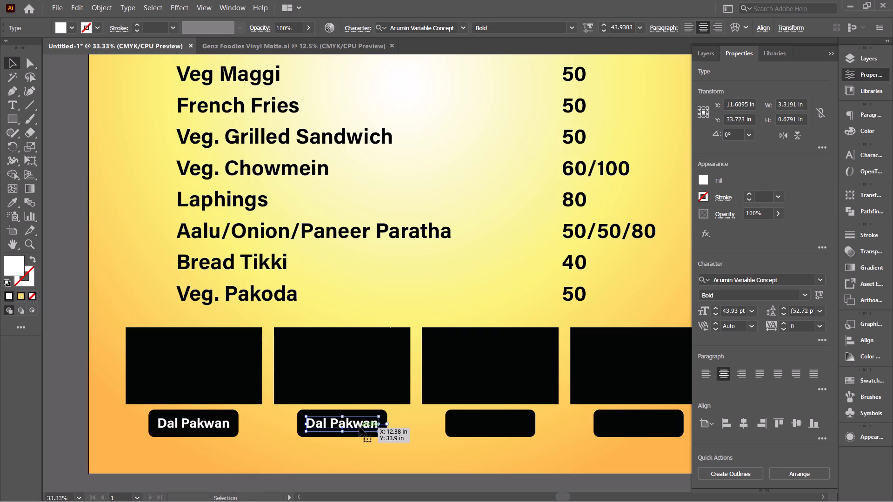
double_click(60, 275)
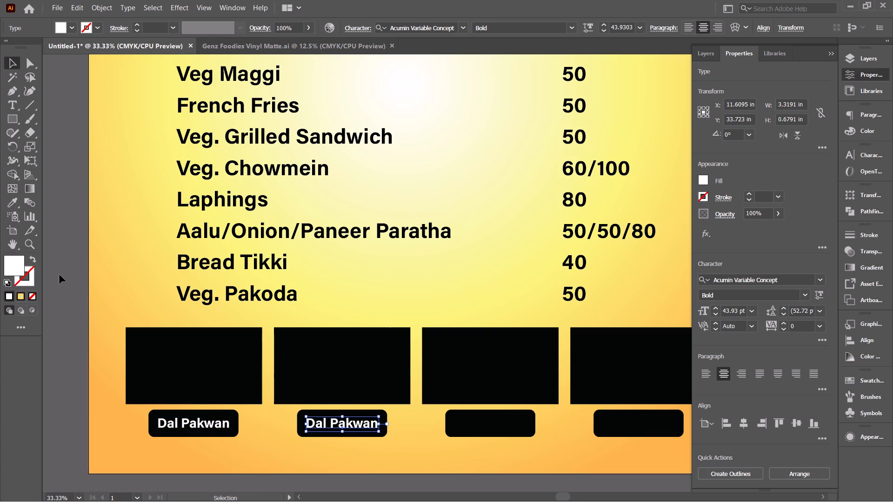
Replace the text on the second label bar with Kulhad Chai.
ctrl+alt+scroll(170, 287, down, 2)
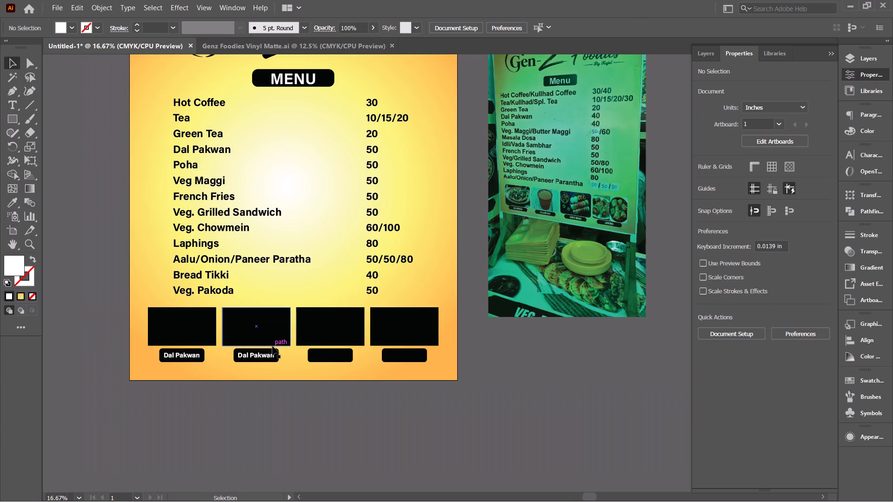
ctrl+alt+scroll(273, 346, up, 3)
scroll(256, 375, down, 1)
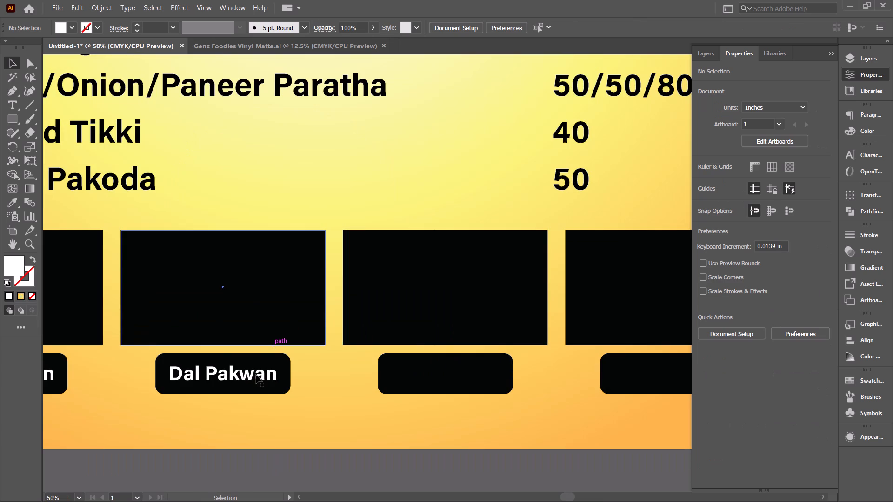
scroll(256, 375, right, 1)
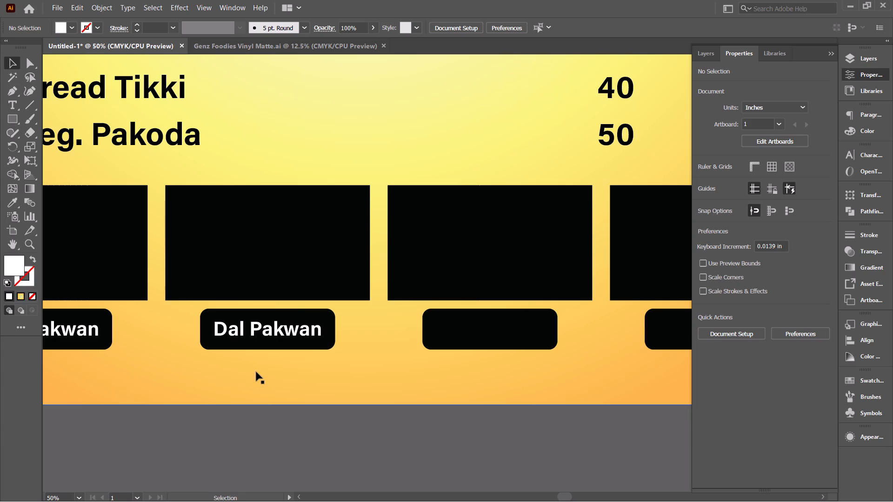
key(t)
click(270, 330)
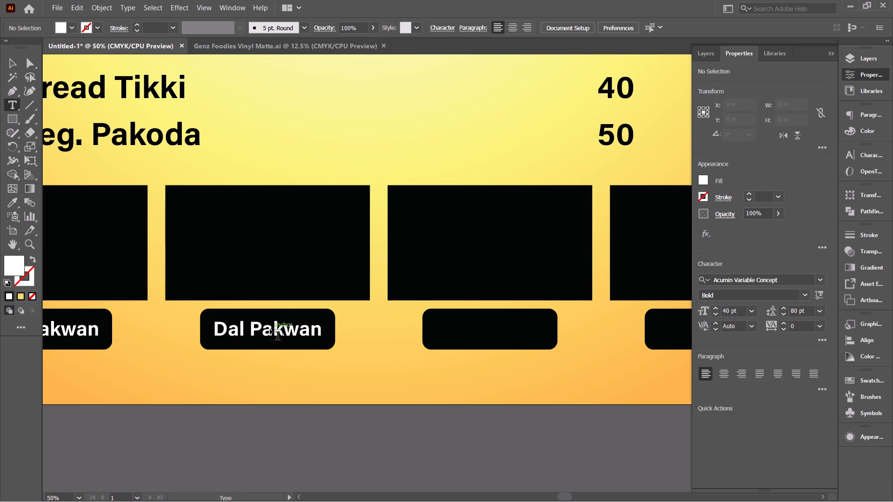
key(ctrl+a)
text(Kul)
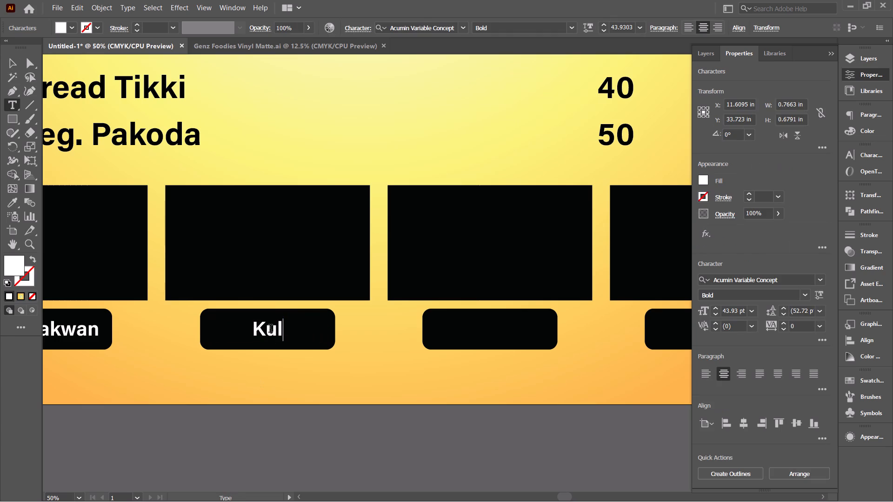
key(l)
key(BackSpace)
text(had Chai)
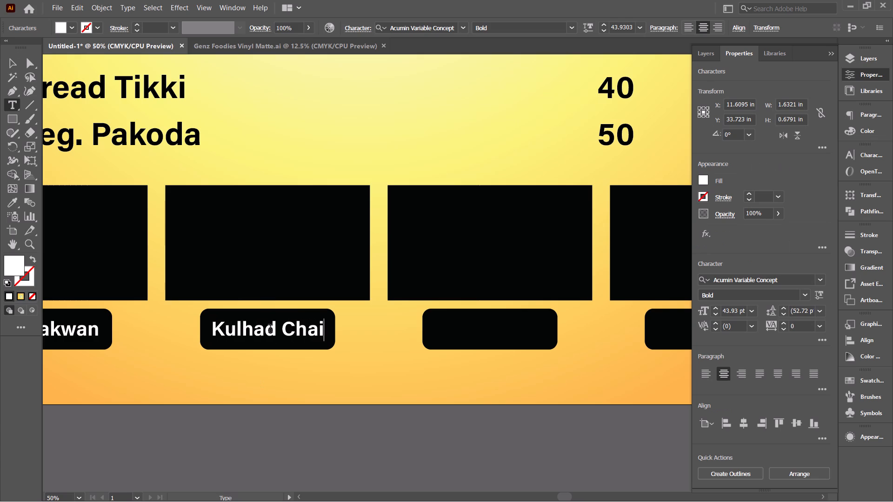
click(8, 65)
Duplicate the Kulhad Chai label straight across onto the third and fourth label bars, centring each copy in its bar.
scroll(171, 172, left, 4)
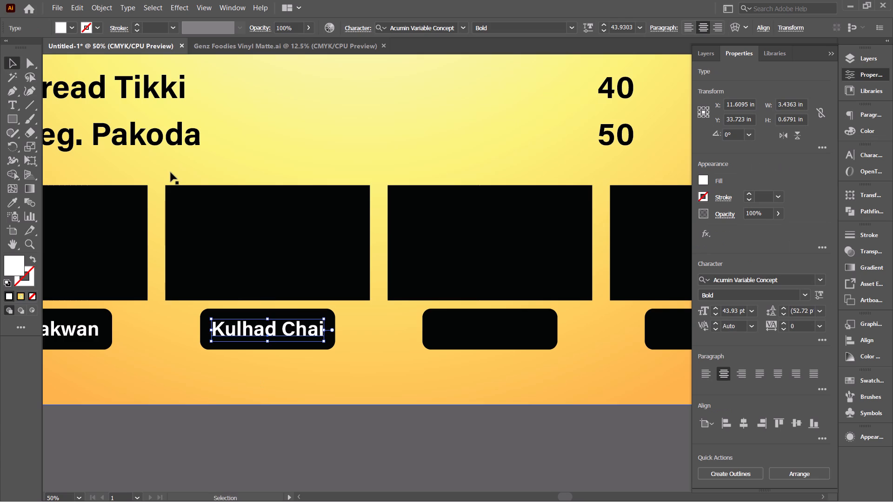
drag(150, 333, 373, 335)
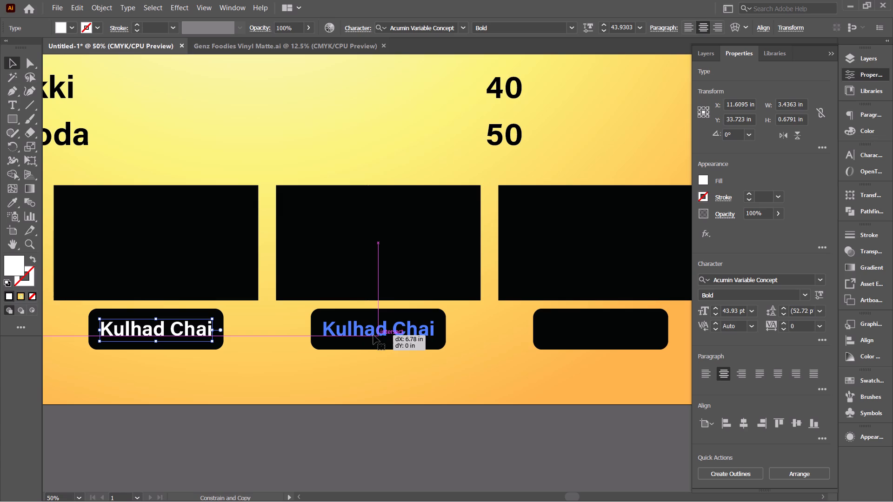
drag(373, 335, 581, 343)
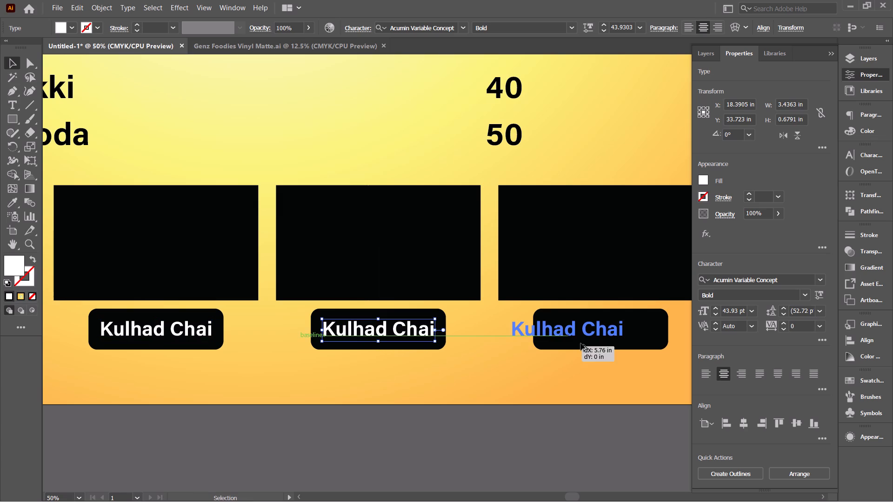
drag(581, 343, 599, 343)
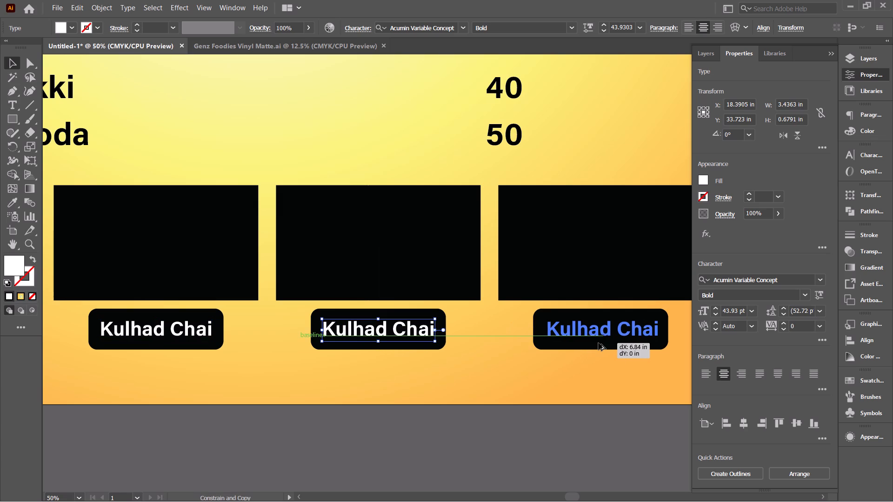
drag(599, 343, 596, 342)
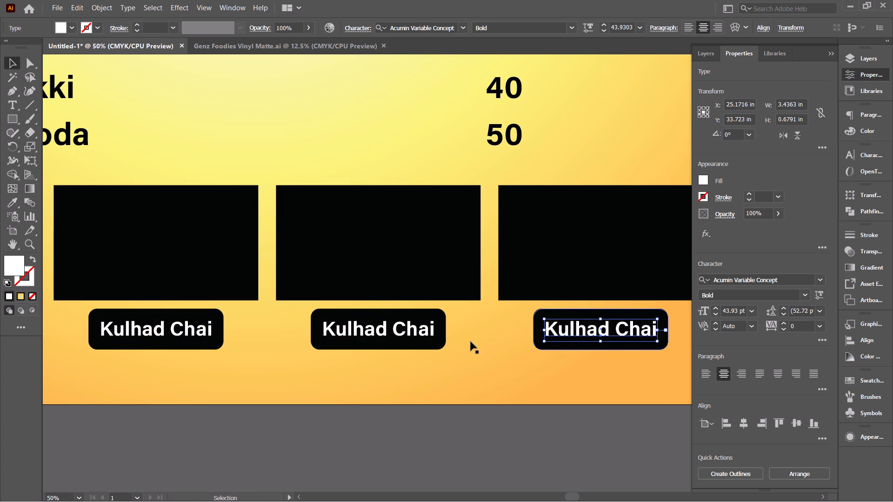
Replace the Kulhad Chai text on the third label bar with Sou.
key(t)
click(421, 332)
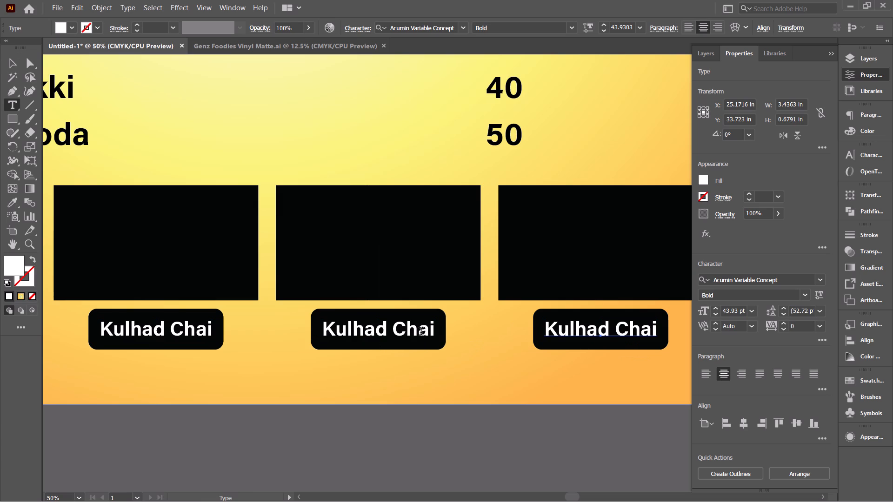
key(ctrl+a)
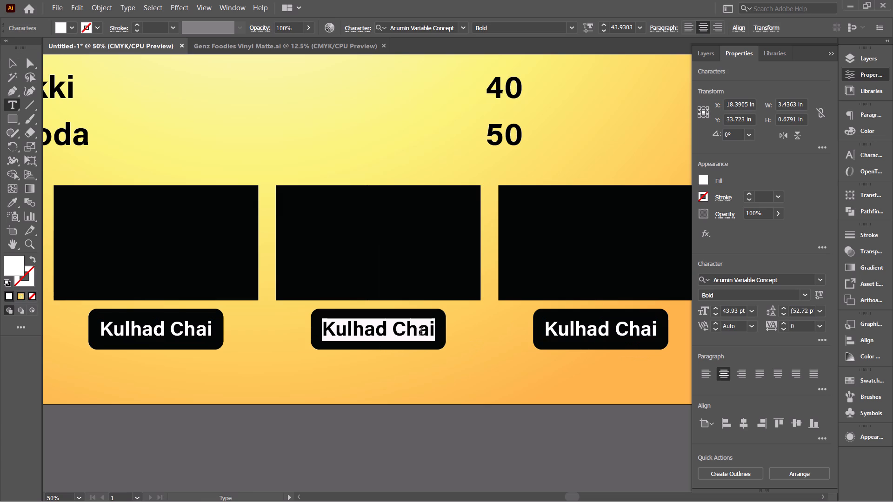
text(Sou)
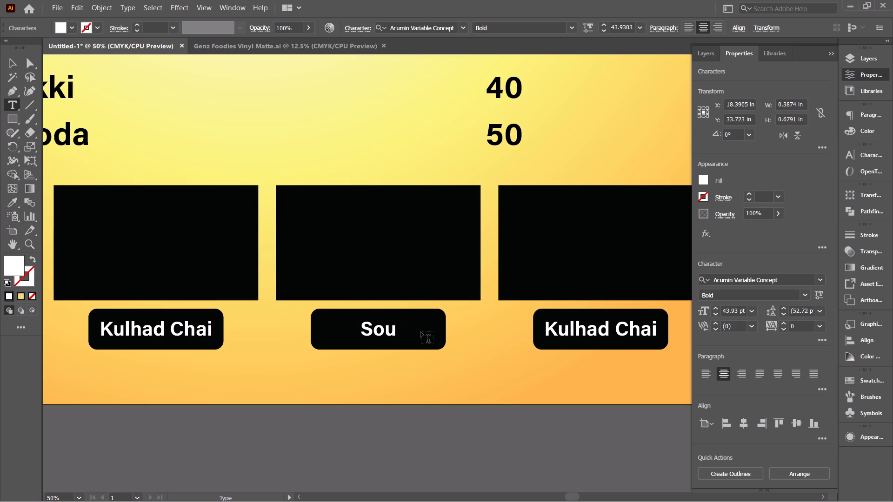
Look through the menu's item list above the picture placeholders for a dish name to use in the third caption.
scroll(432, 287, right, 2)
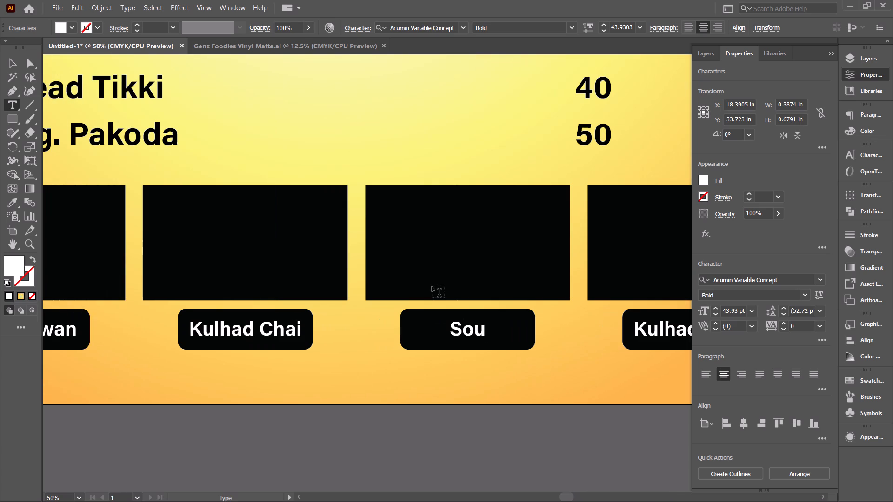
scroll(432, 287, up, 3)
scroll(432, 287, right, 3)
scroll(432, 287, up, 3)
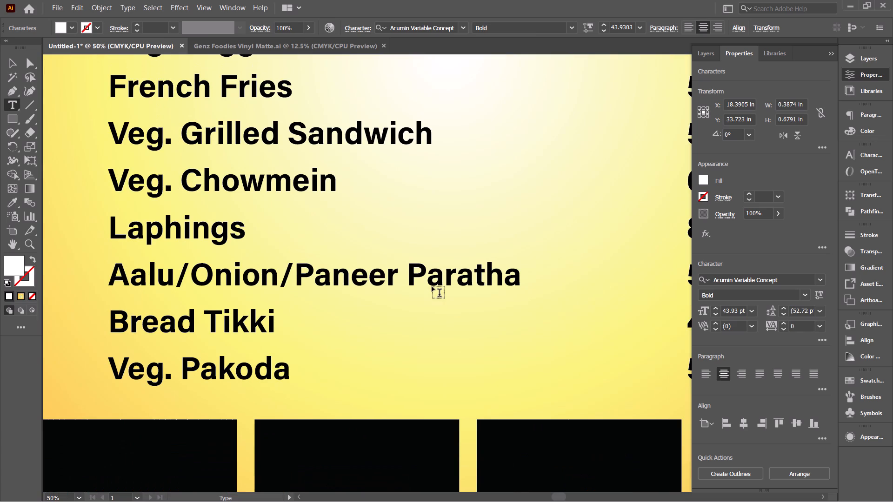
scroll(432, 287, up, 3)
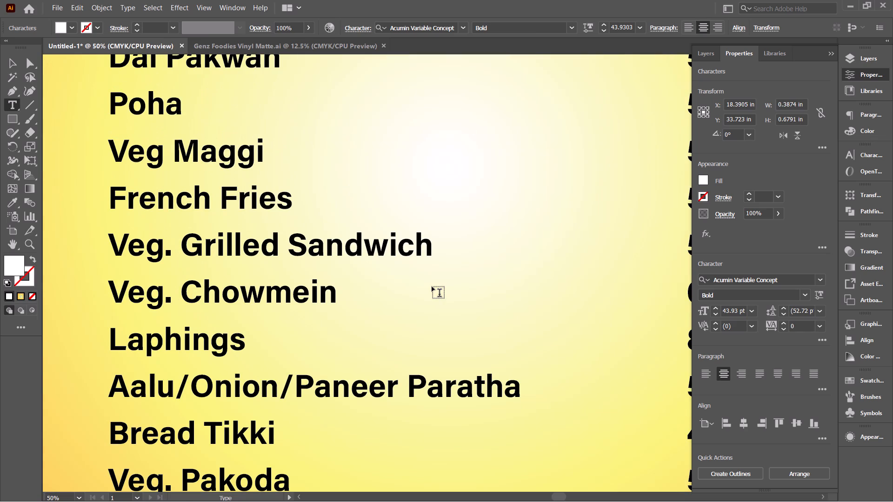
scroll(432, 287, down, 2)
scroll(432, 287, left, 1)
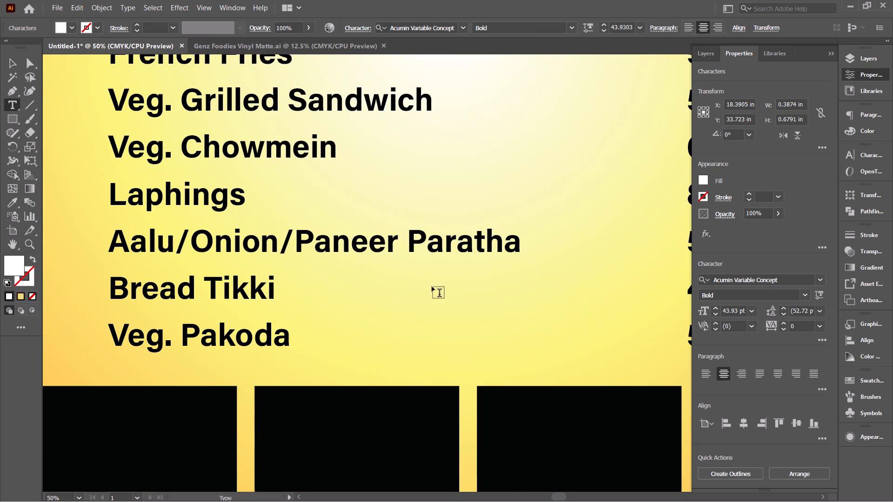
scroll(432, 287, left, 1)
scroll(432, 287, down, 3)
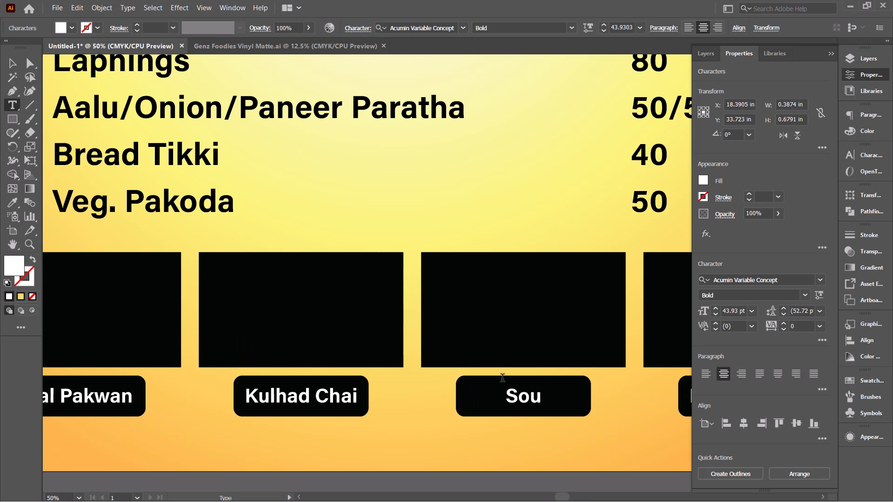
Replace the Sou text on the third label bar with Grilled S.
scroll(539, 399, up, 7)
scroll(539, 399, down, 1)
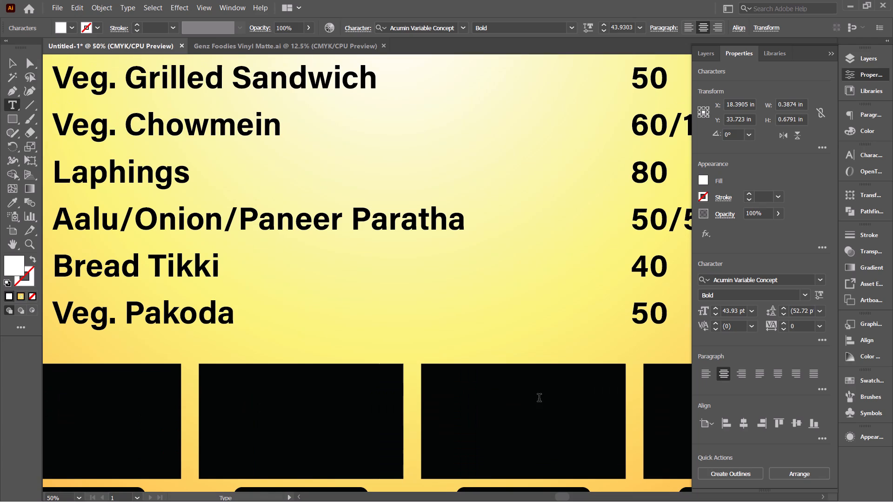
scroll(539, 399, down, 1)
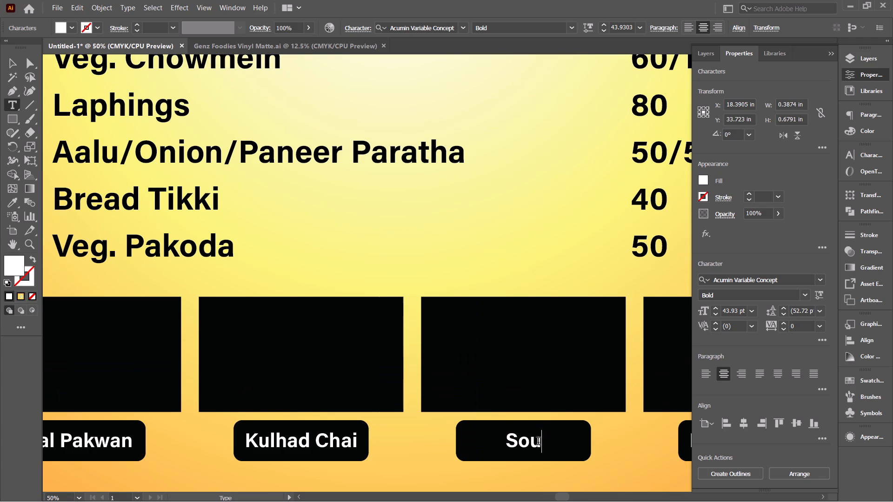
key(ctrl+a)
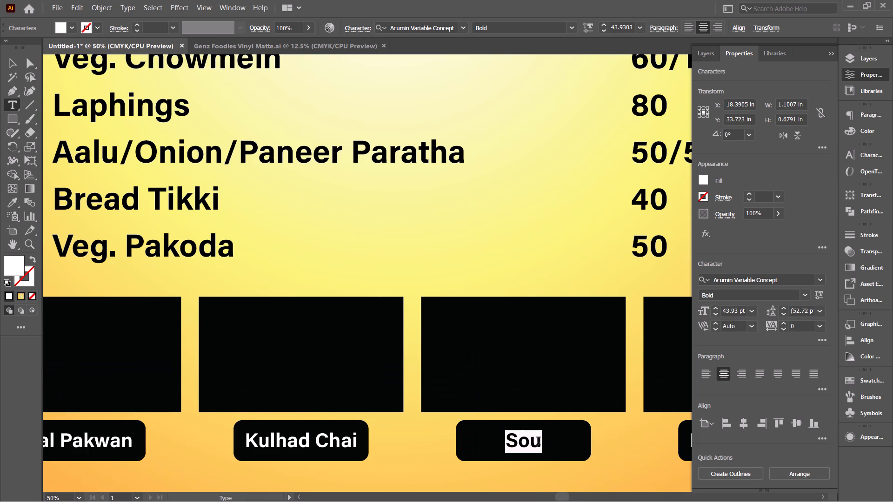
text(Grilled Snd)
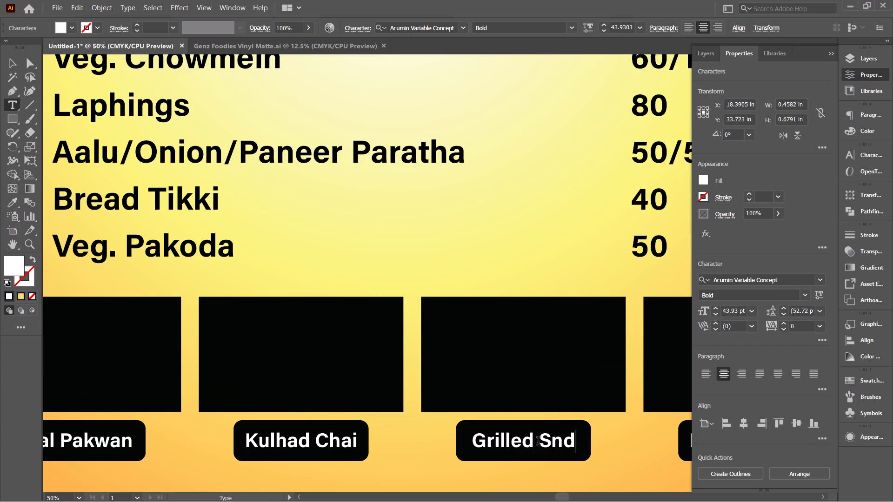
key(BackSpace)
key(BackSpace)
Check the menu's item list and replace the third label bar's text with Veg. Maggi.
scroll(433, 238, up, 2)
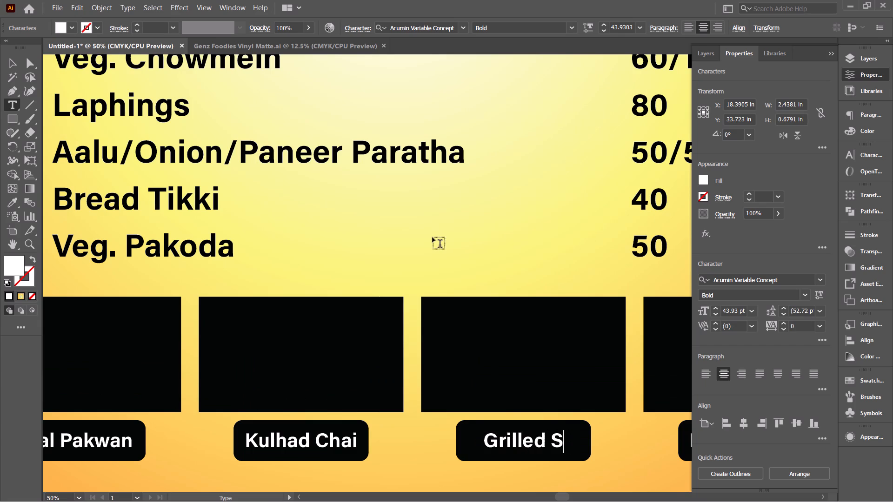
scroll(433, 238, up, 2)
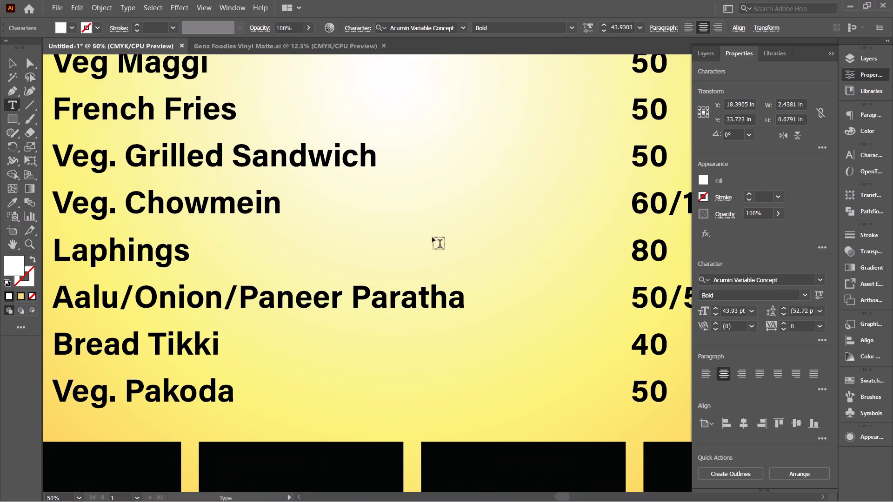
scroll(433, 238, up, 2)
scroll(433, 238, down, 6)
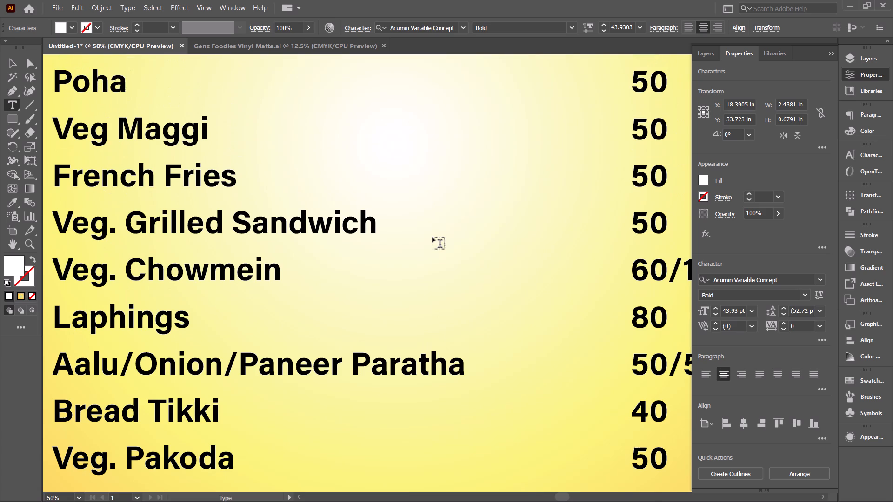
scroll(433, 238, down, 7)
key(ctrl+a)
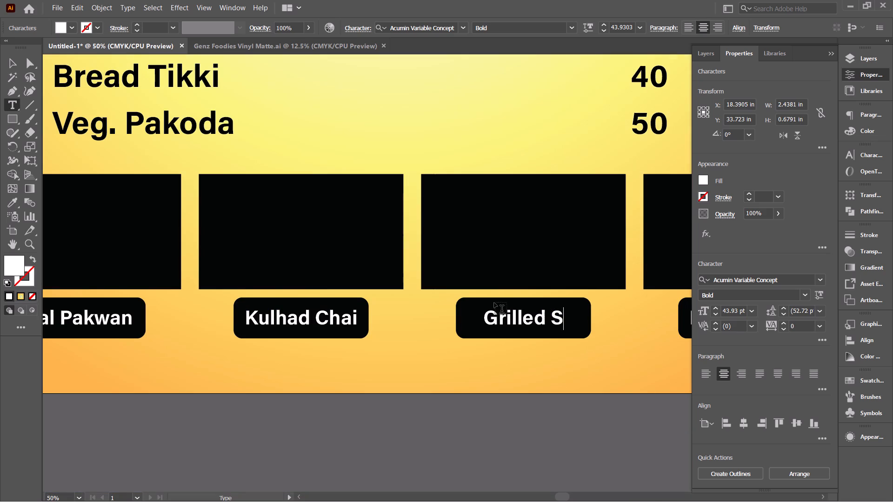
text(Veg,)
key(BackSpace)
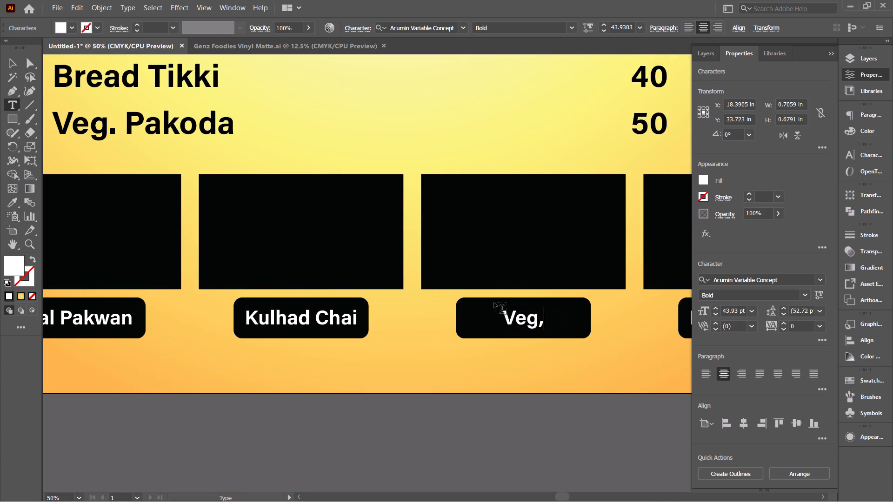
text(. Maggi)
Replace the Kulhad Chai text on the fourth label bar with Laphing.
scroll(533, 298, left, 1)
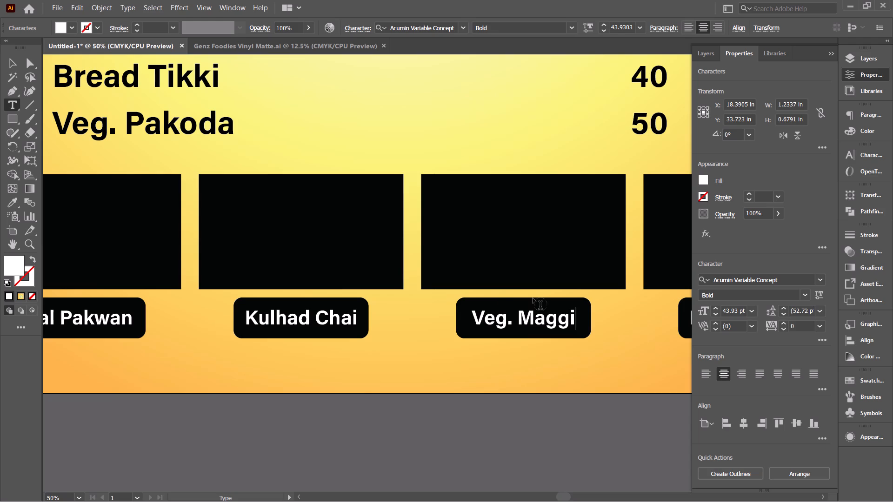
scroll(533, 298, left, 1)
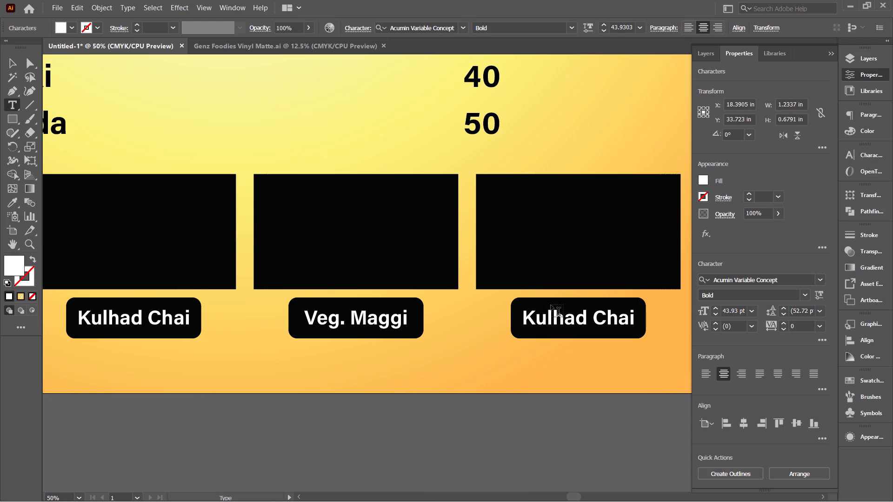
click(561, 317)
key(ctrl+a)
text(Laphing)
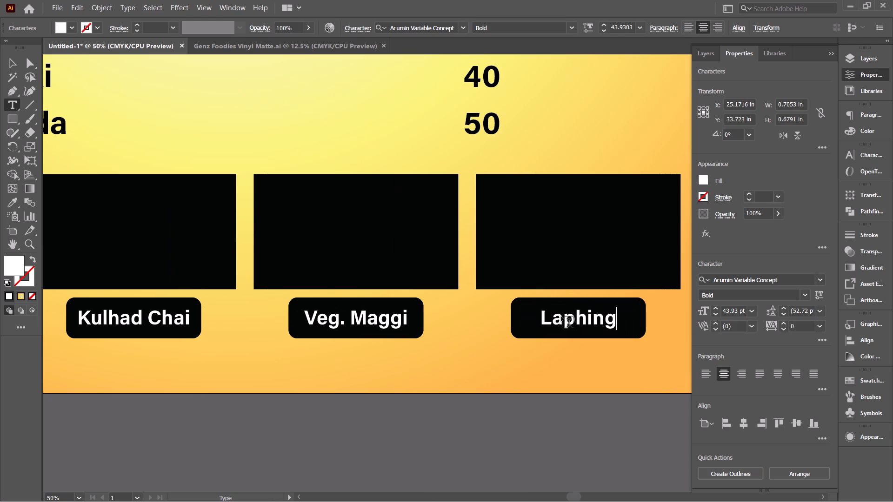
key(s)
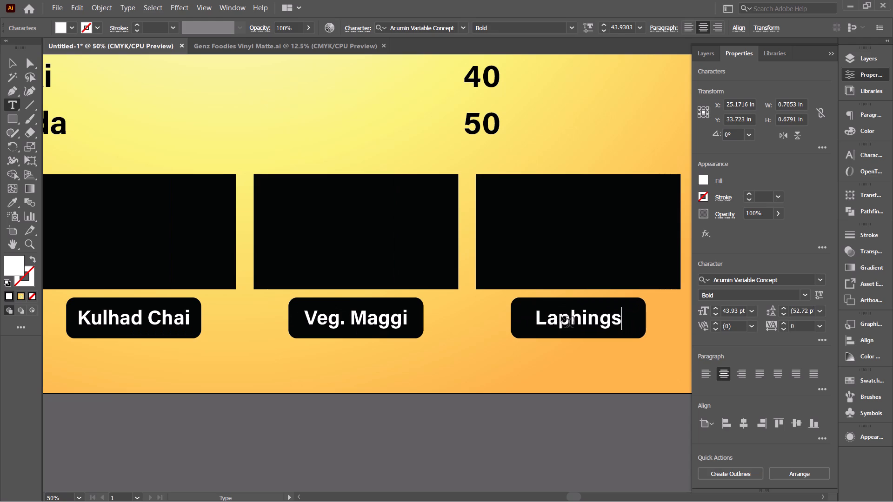
key(BackSpace)
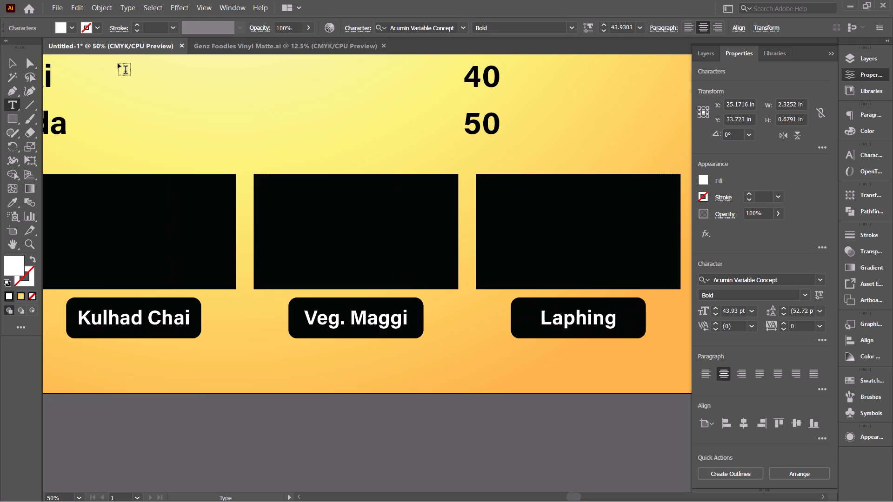
drag(13, 58, 295, 187)
ctrl+alt+scroll(295, 187, down, 3)
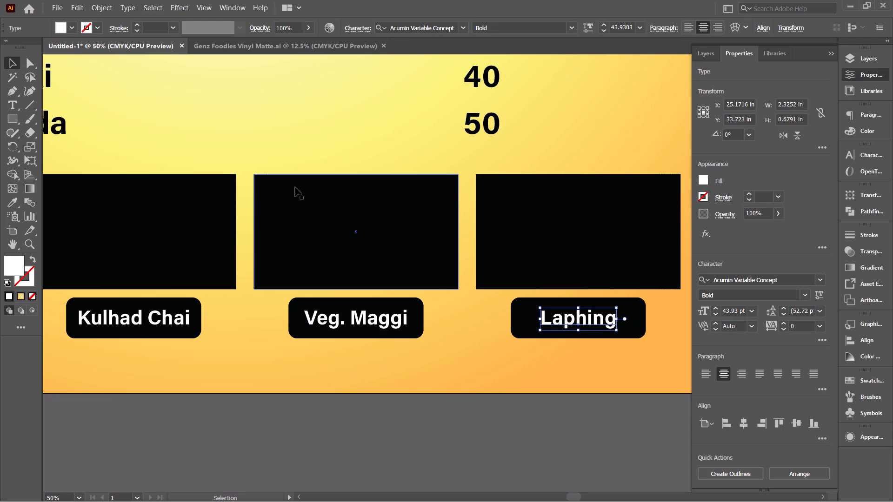
scroll(295, 187, right, 1)
ctrl+alt+scroll(246, 210, up, 1)
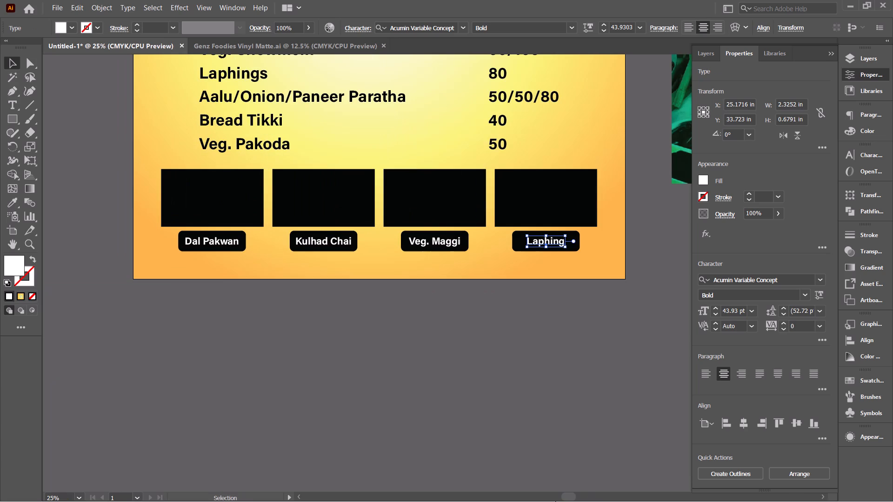
Switch to Chrome and search Google Images for Dal Pakwan.
click(561, 491)
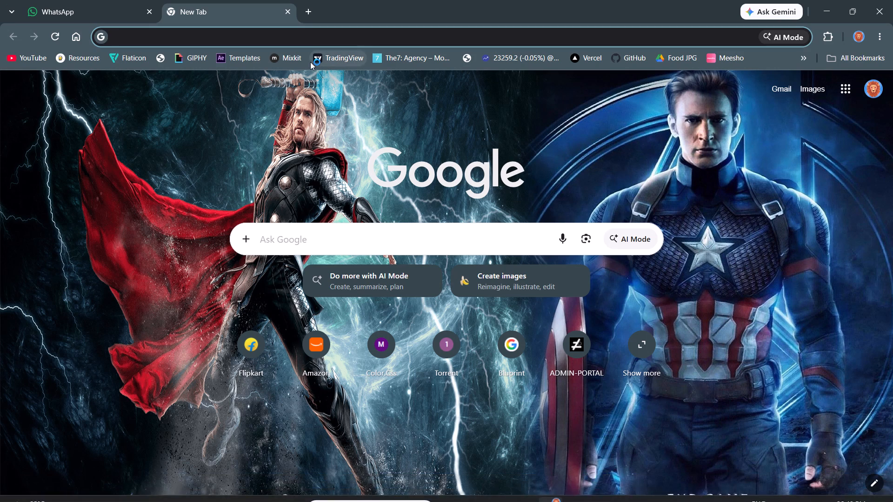
key(shift+s)
key(BackSpace)
text(Dal Pakwan)
key(Return)
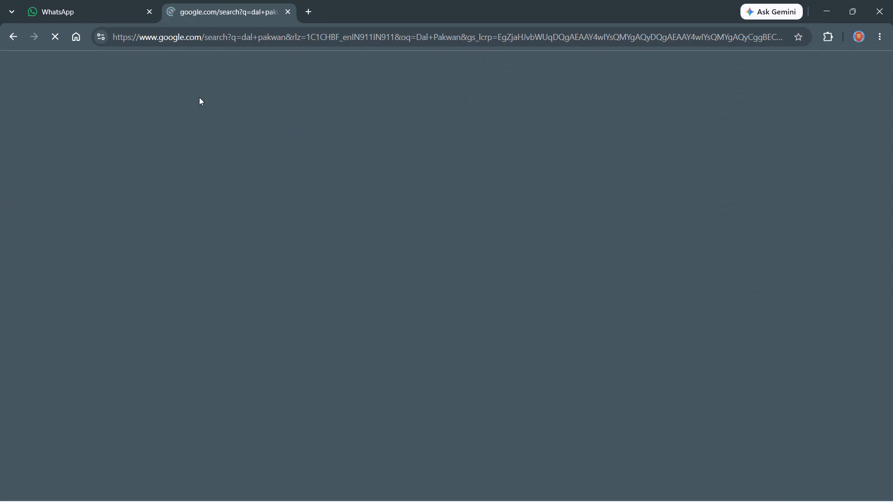
click(204, 111)
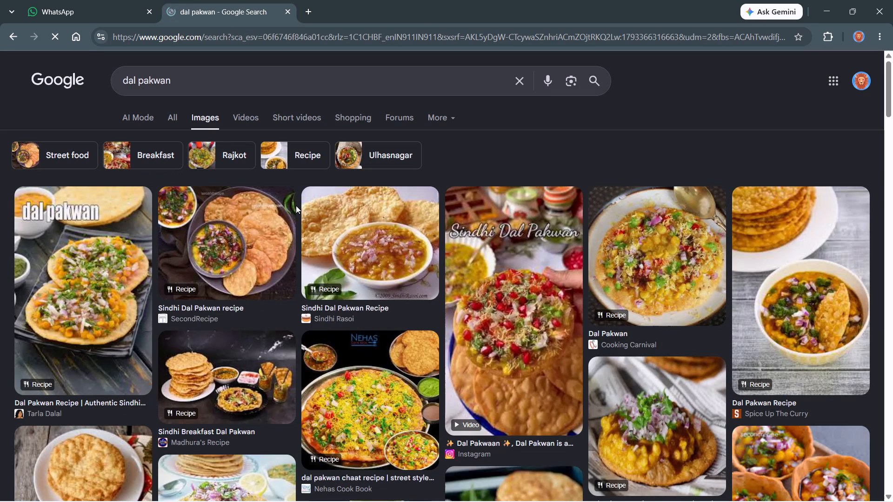
Look through the Dal Pakwan image results for a photo that suits the first picture placeholder.
scroll(407, 423, down, 1)
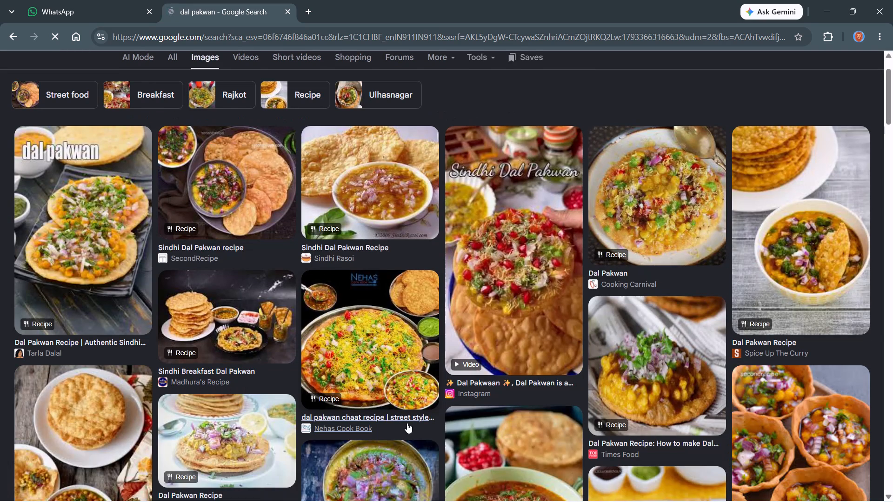
scroll(407, 423, down, 4)
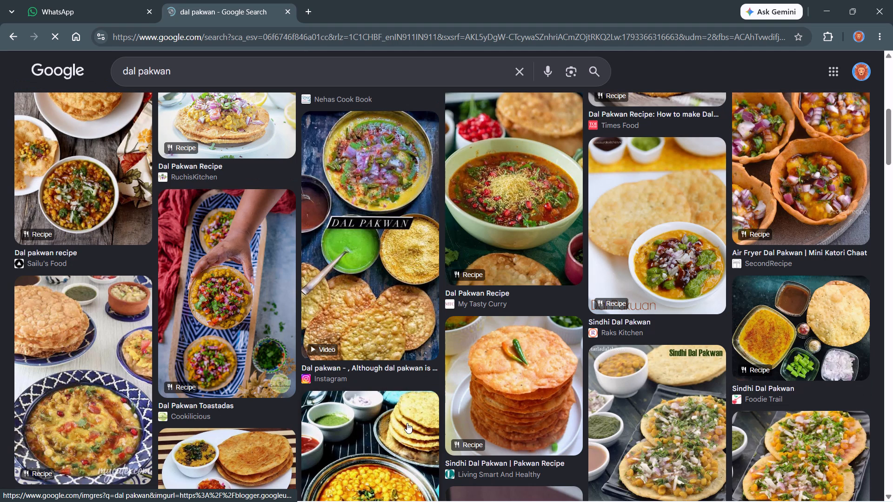
scroll(407, 423, down, 3)
scroll(407, 423, up, 1)
scroll(407, 423, down, 1)
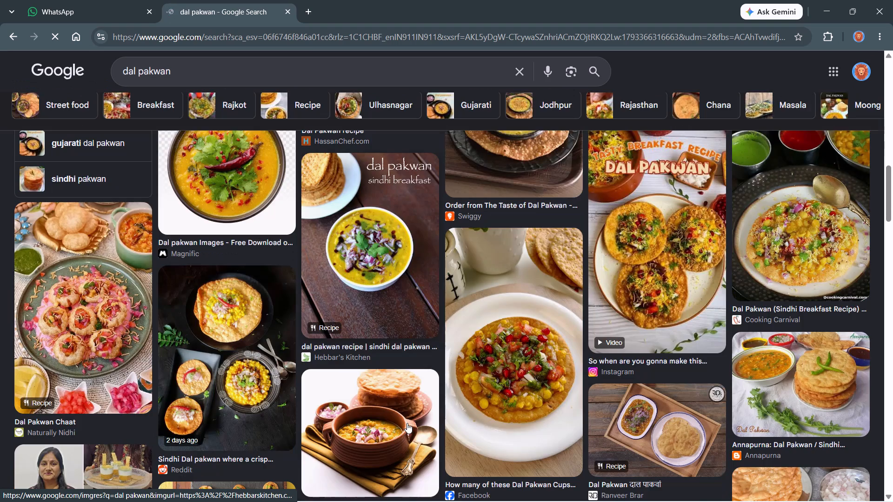
scroll(551, 359, down, 2)
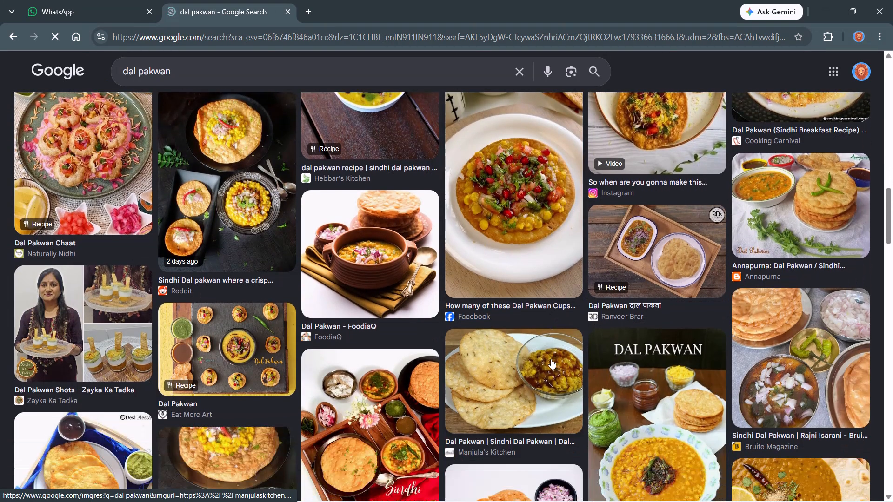
scroll(551, 359, down, 2)
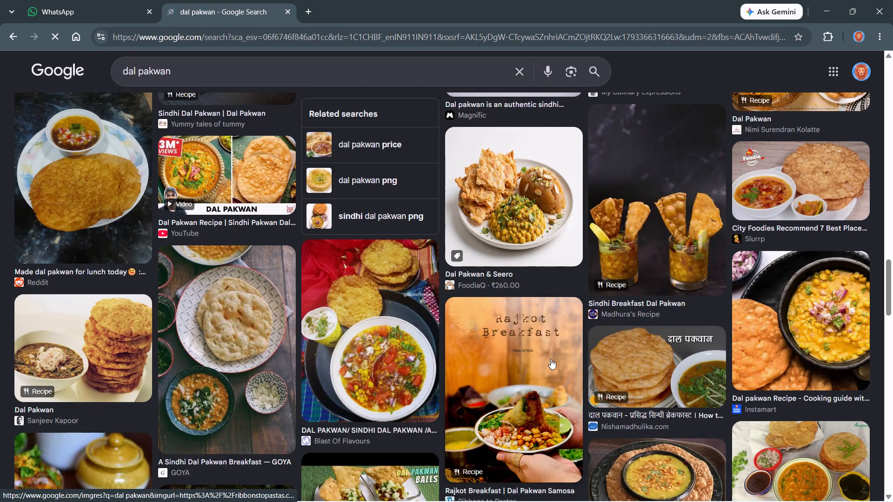
scroll(551, 359, down, 1)
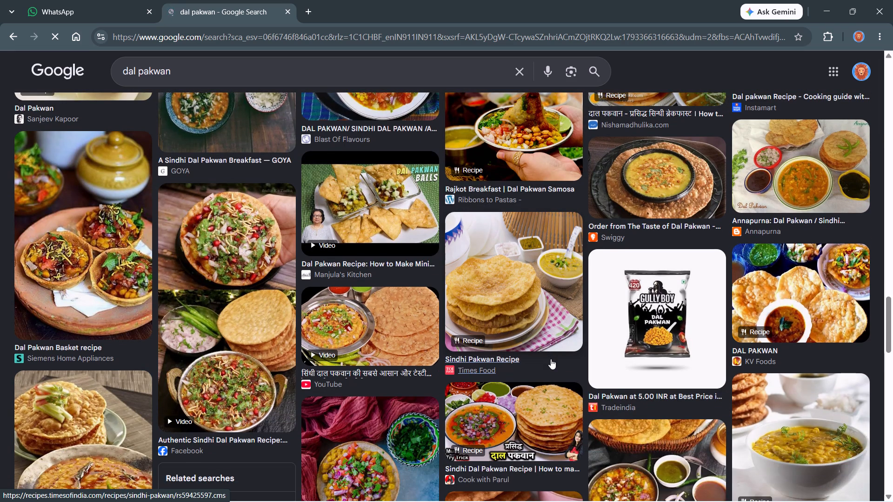
scroll(551, 359, down, 2)
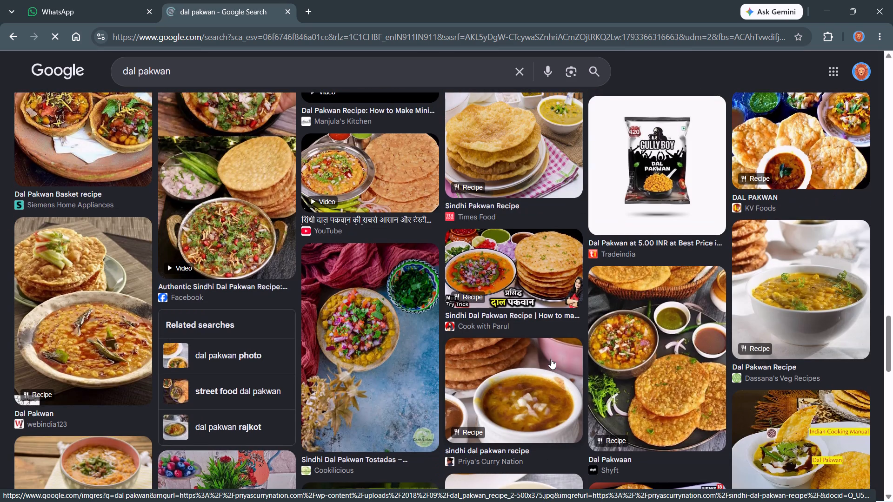
scroll(551, 359, up, 6)
scroll(401, 284, up, 4)
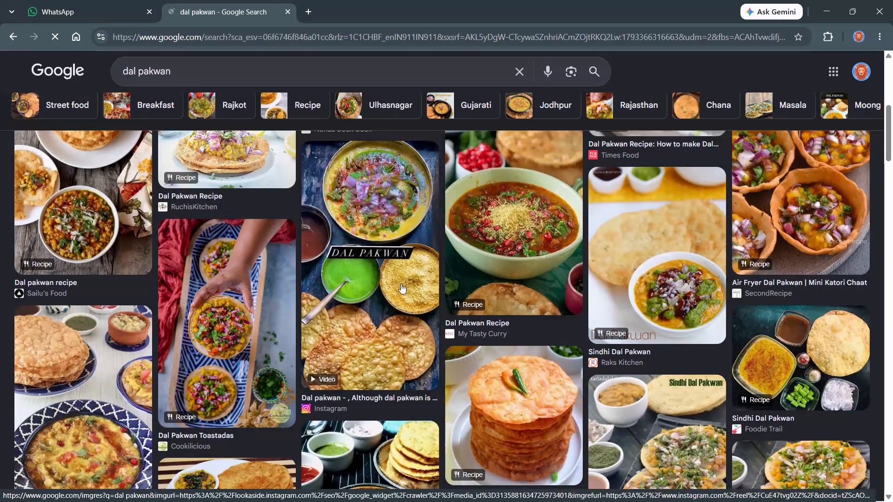
scroll(401, 284, up, 3)
Preview the Tarla Dalal Dal Pakwan photos and browse their related images for a suitable picture.
click(121, 269)
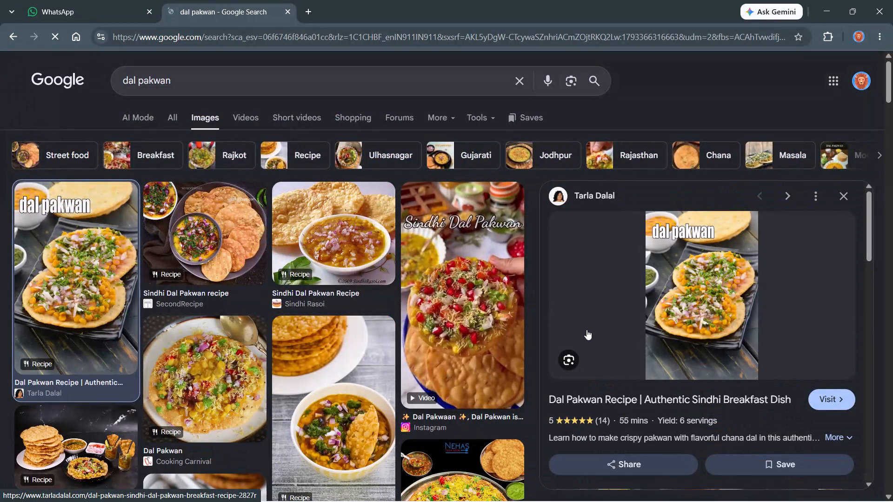
scroll(682, 354, down, 3)
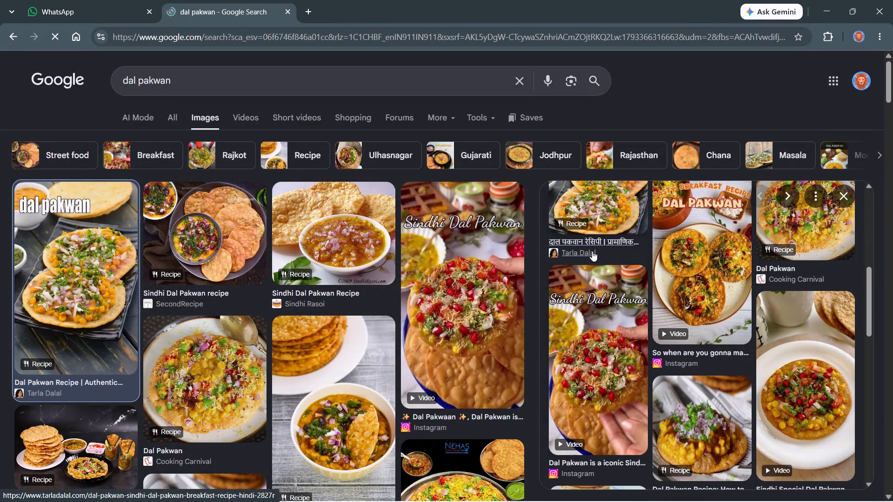
click(598, 226)
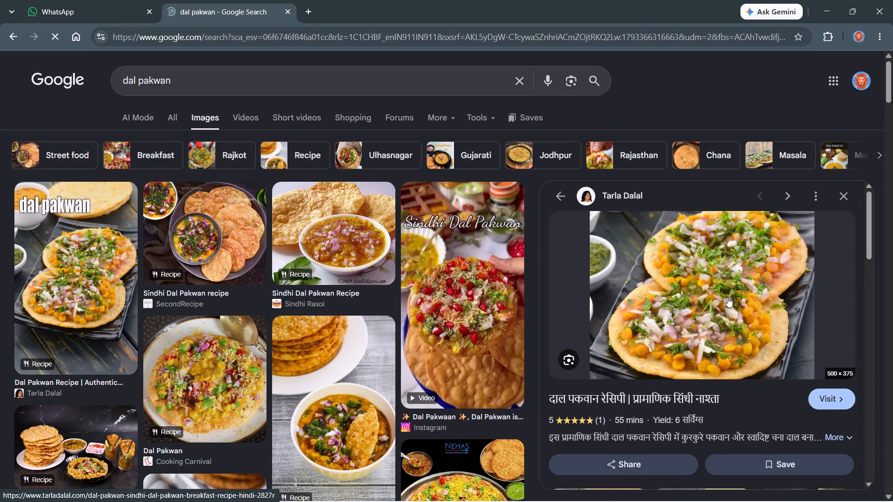
scroll(727, 297, down, 3)
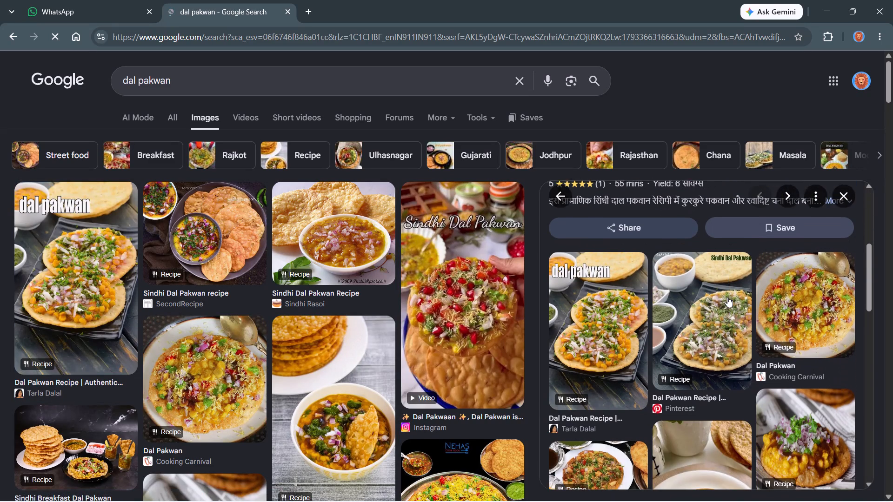
scroll(727, 297, down, 1)
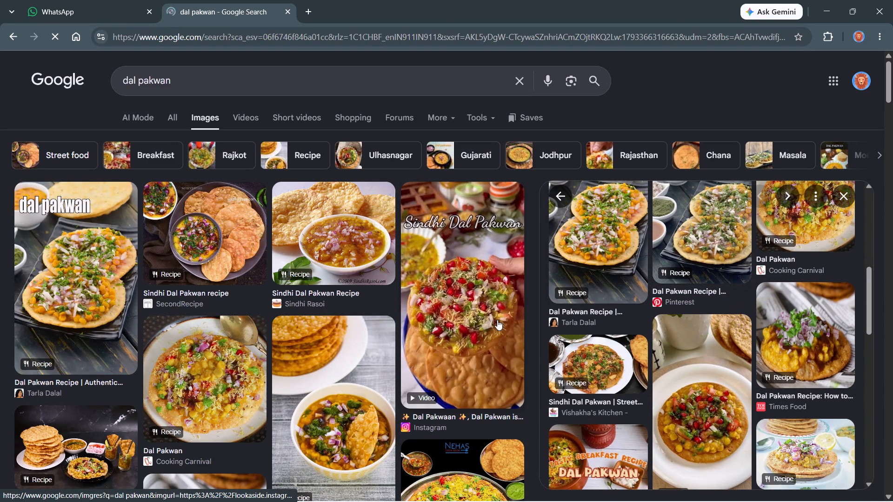
Open the Vishakha's Kitchen street-style Dal Pakwan photo, compare its related images, and copy it.
click(576, 367)
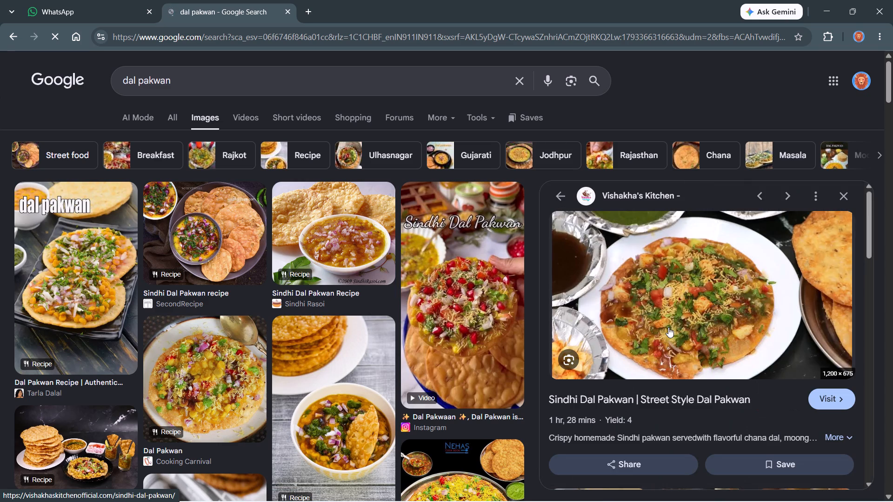
scroll(692, 314, down, 3)
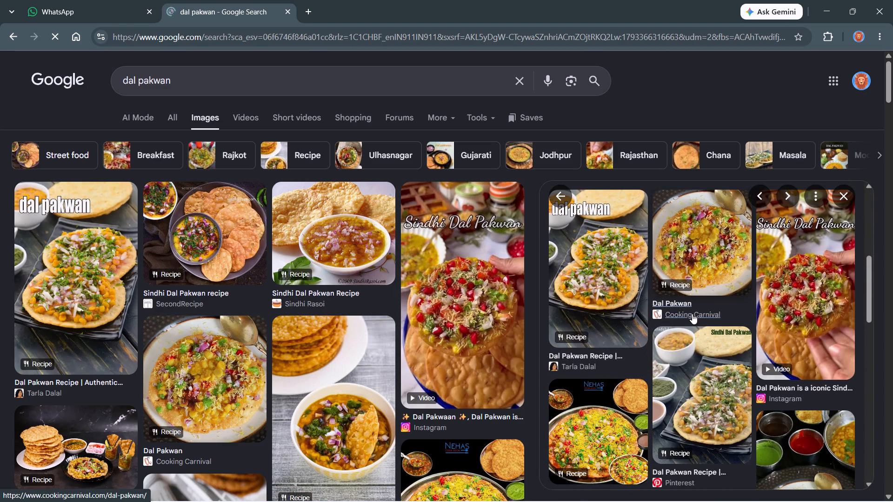
scroll(692, 314, down, 2)
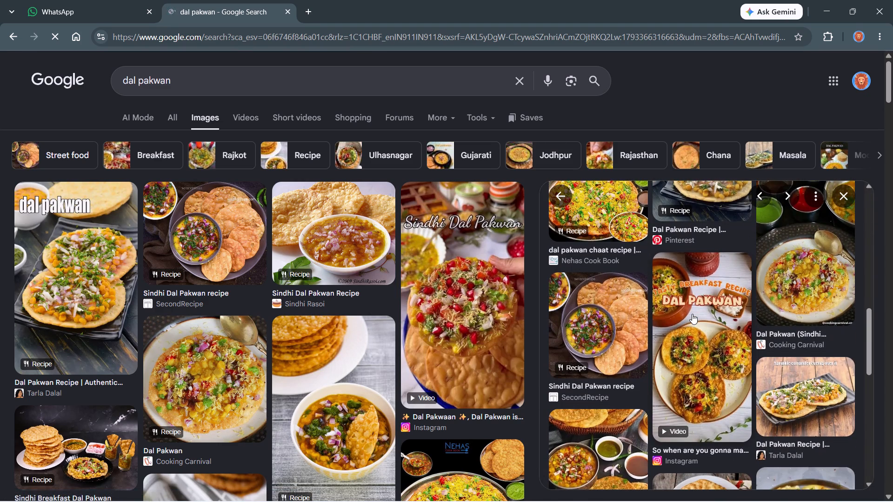
scroll(692, 314, down, 2)
scroll(692, 314, up, 5)
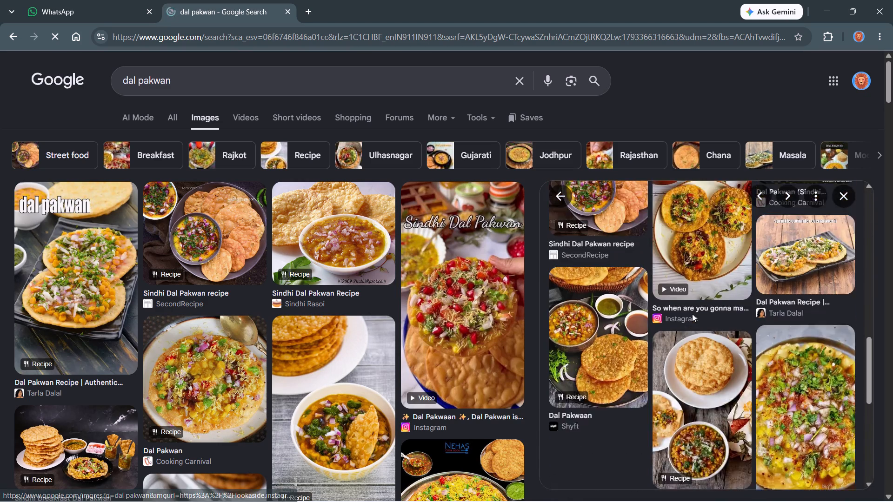
scroll(692, 314, up, 2)
right_click(696, 278)
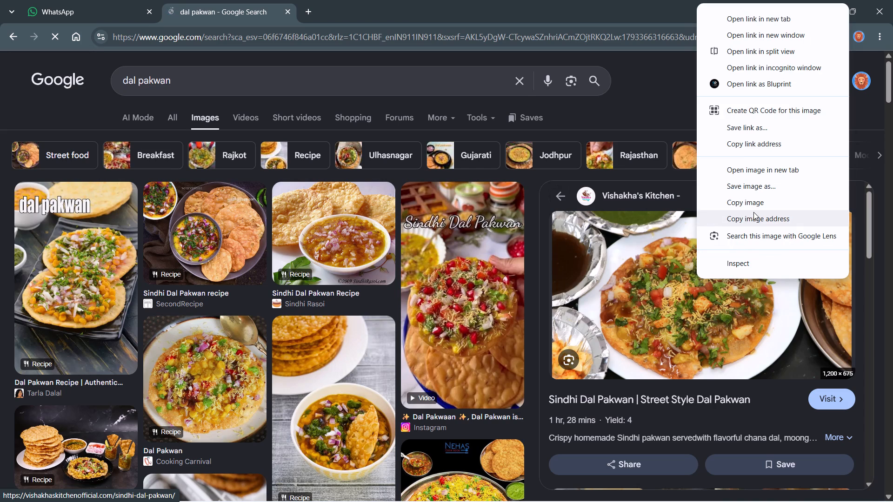
click(754, 207)
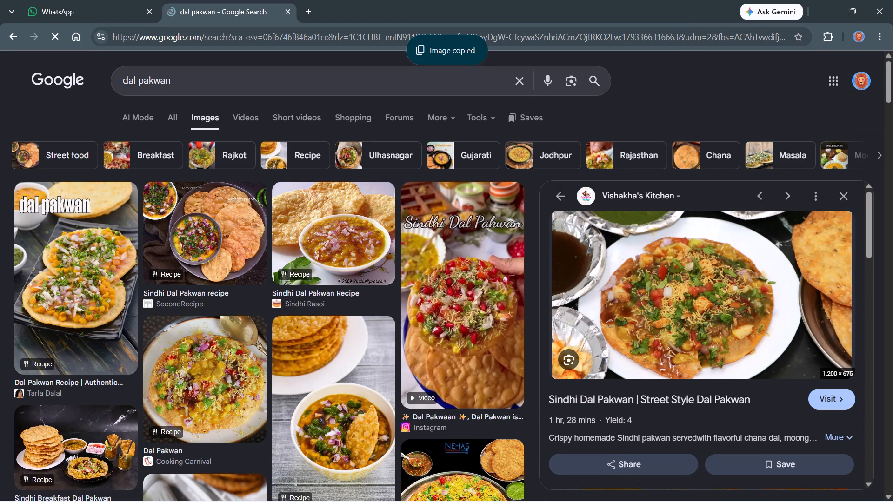
Switch to Illustrator, paste the photo and scale it to about 6.34 × 3.57 in over the Dal Pakwan placeholder.
click(573, 491)
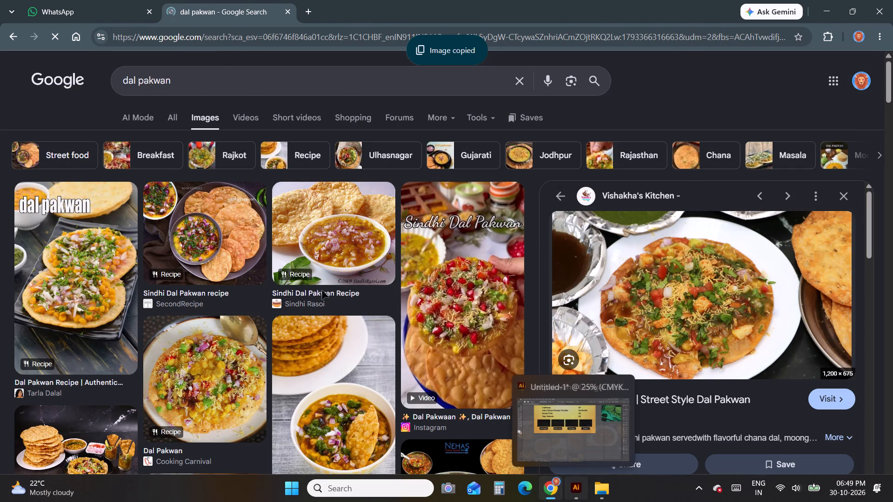
key(ctrl+v)
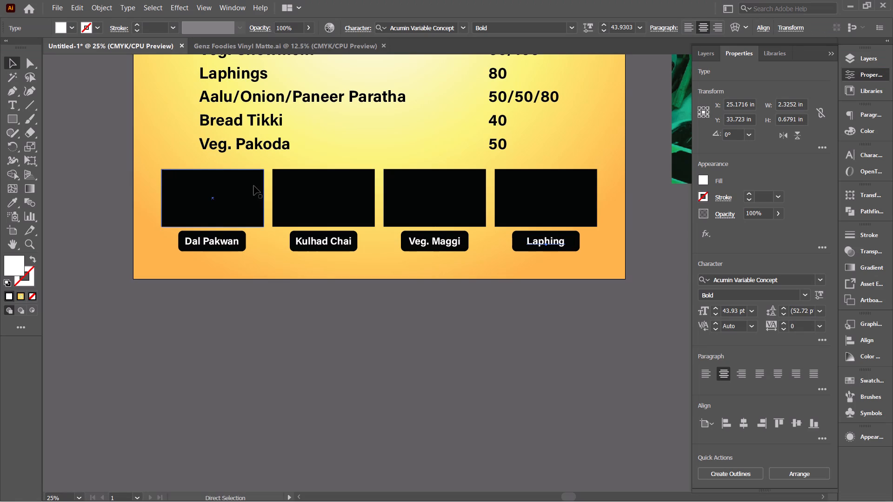
drag(465, 272, 326, 243)
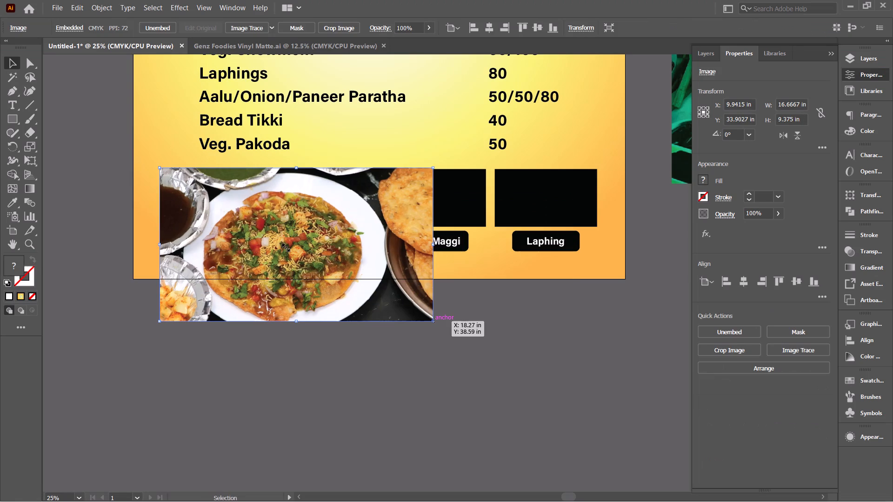
drag(433, 322, 285, 246)
drag(285, 246, 264, 238)
drag(227, 206, 222, 206)
drag(222, 206, 229, 206)
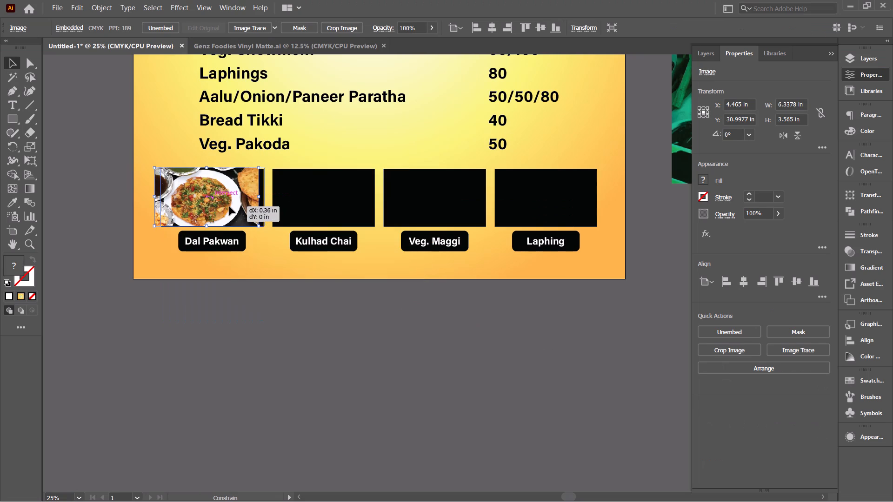
drag(229, 206, 230, 207)
Send the photo behind the Dal Pakwan placeholder and make a clipping mask from the two.
key(ctrl+shift+bracketleft)
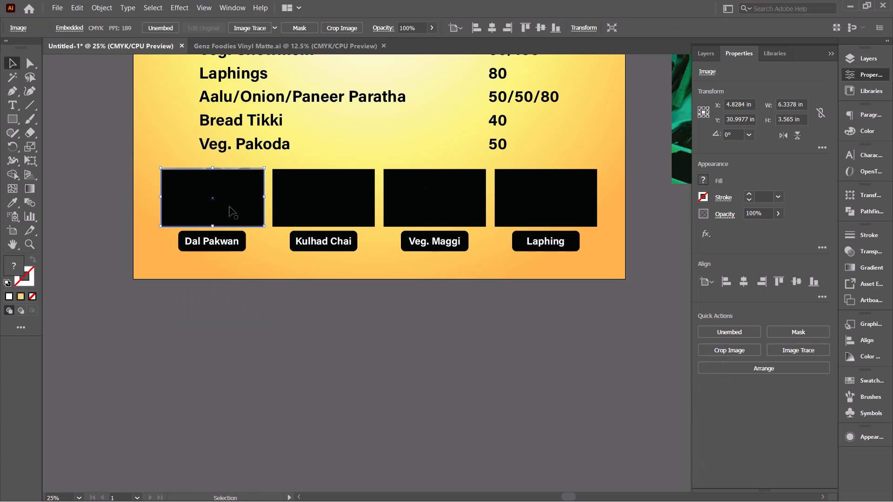
shift+click(230, 207)
right_click(230, 207)
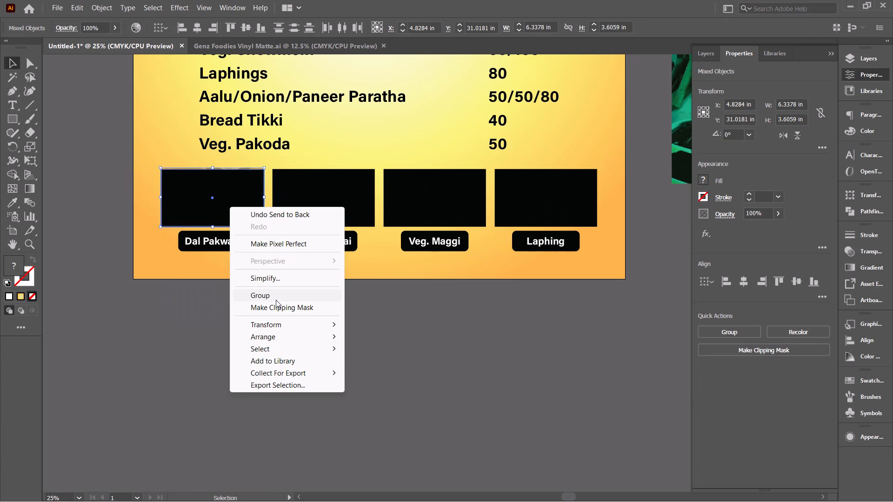
click(277, 305)
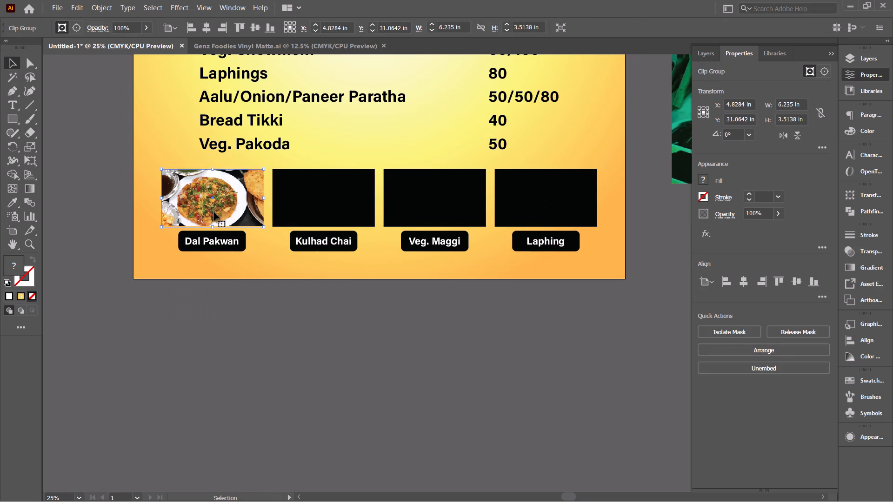
Enlarge the Dal Pakwan photo inside its clipping mask to about 6.48 × 3.65 in, keeping its centre, and leave the group.
double_click(214, 211)
click(214, 211)
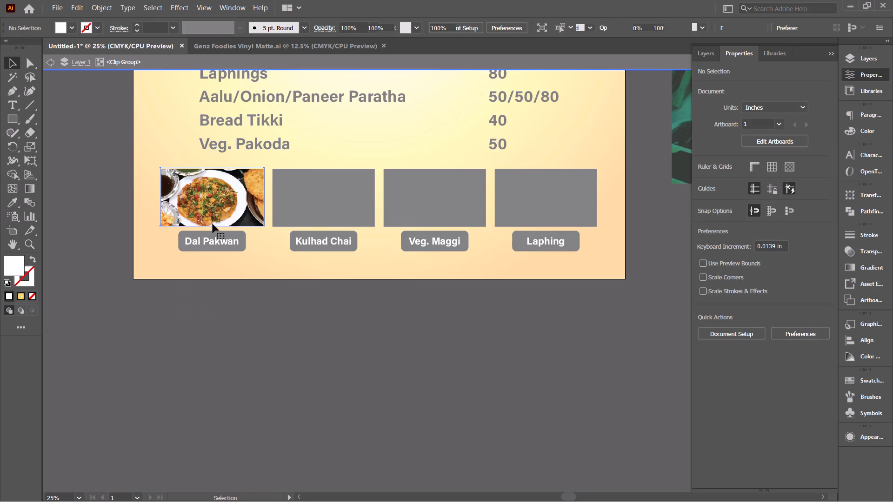
click(212, 225)
double_click(212, 225)
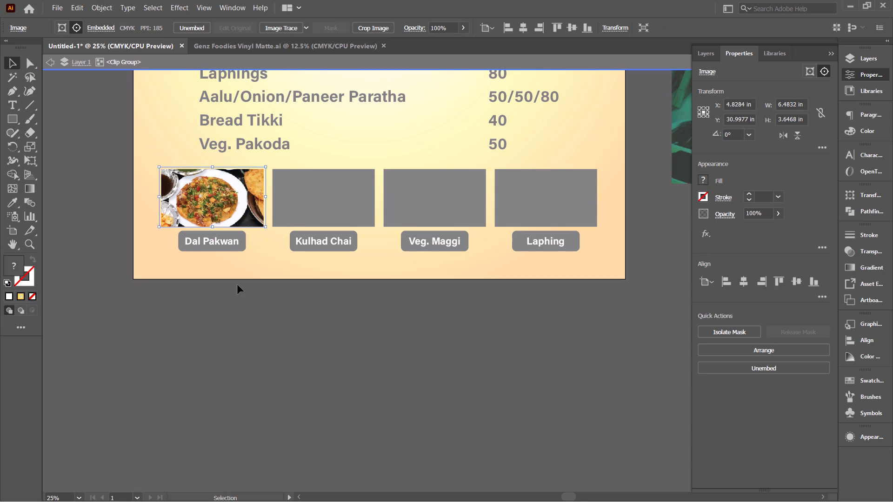
click(227, 196)
key(Left)
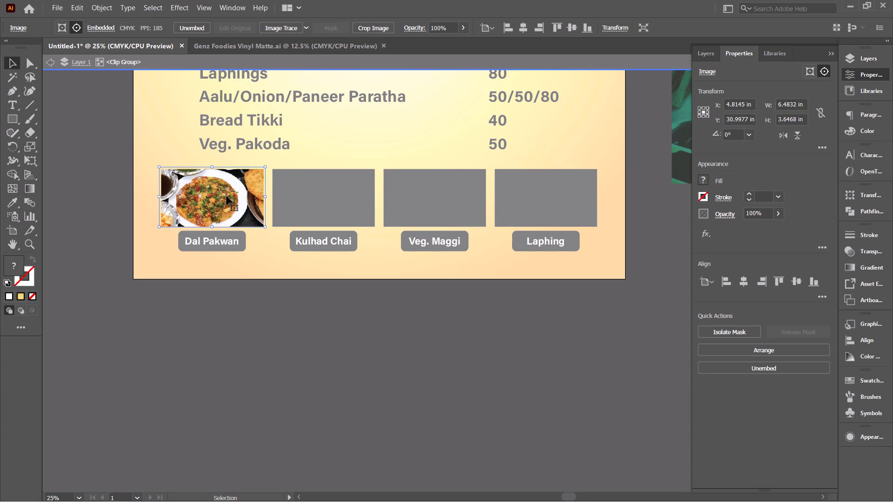
key(ctrl+z)
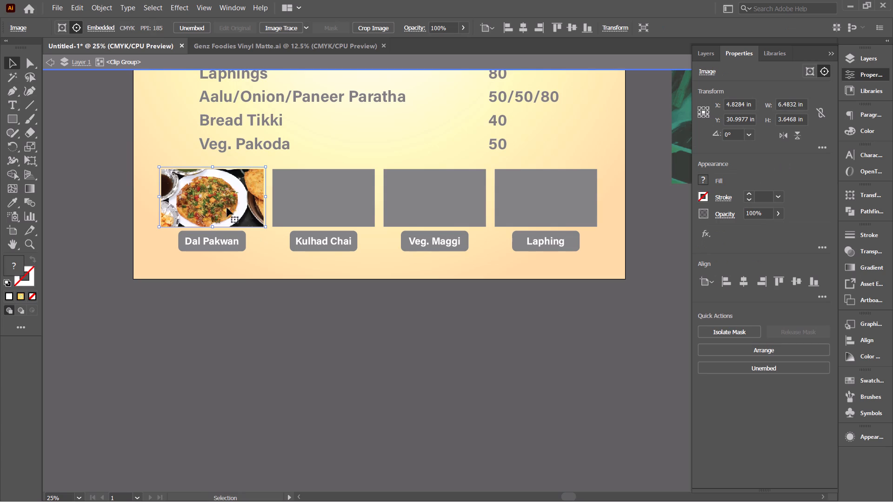
triple_click(245, 314)
click(245, 314)
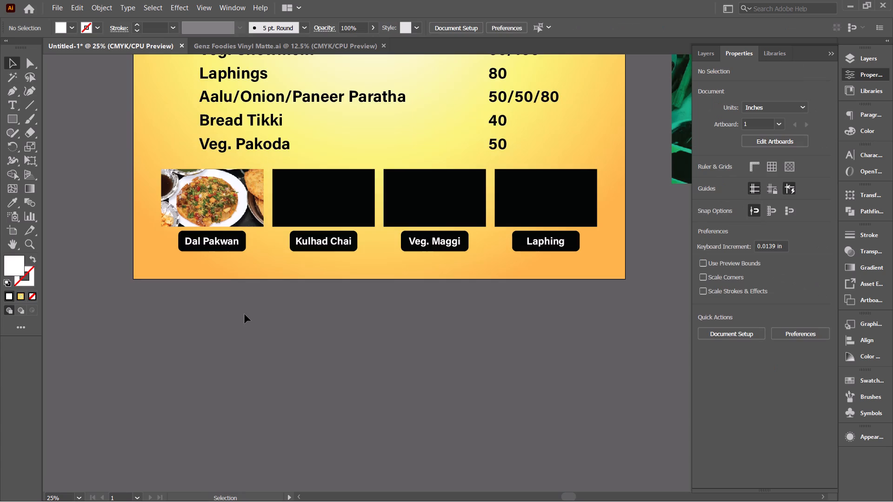
Add a black stroke to the clipped Dal Pakwan photo, trying 10 pt and settling on 6 pt.
click(254, 200)
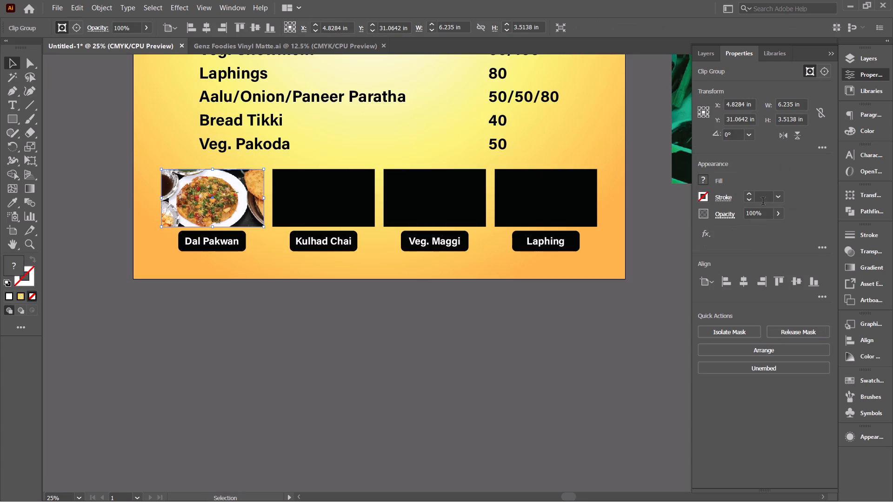
click(778, 197)
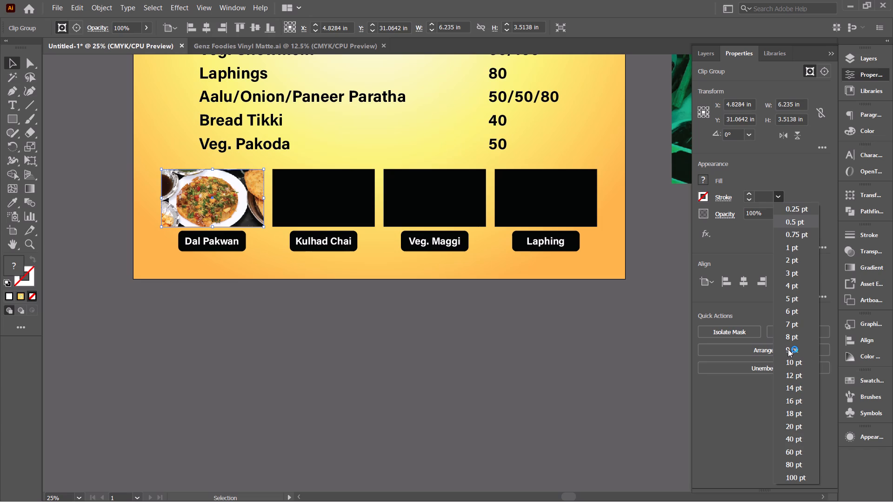
click(789, 361)
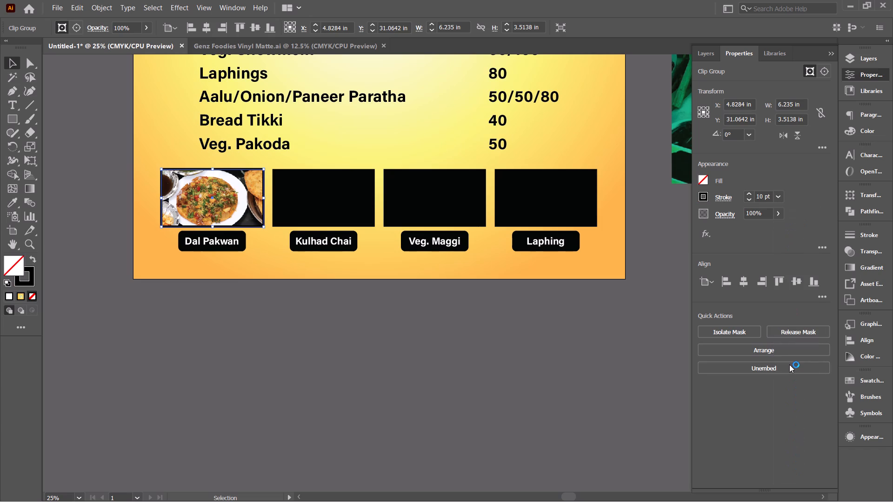
click(778, 197)
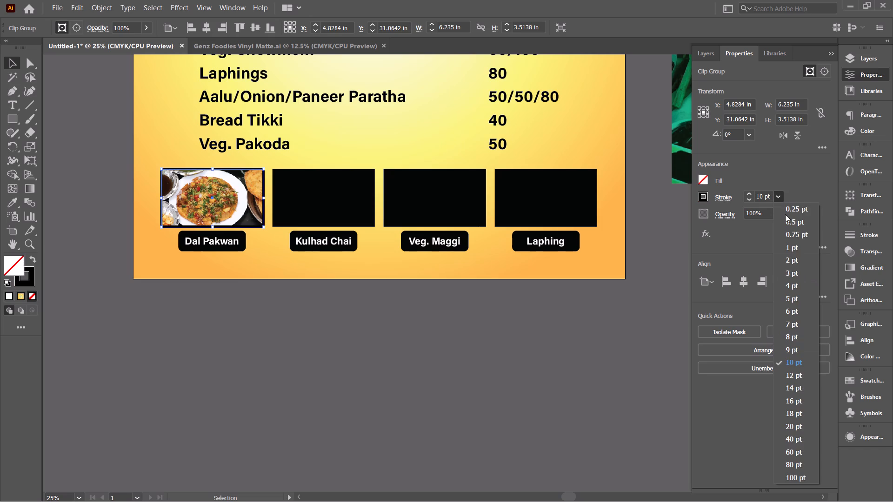
click(802, 317)
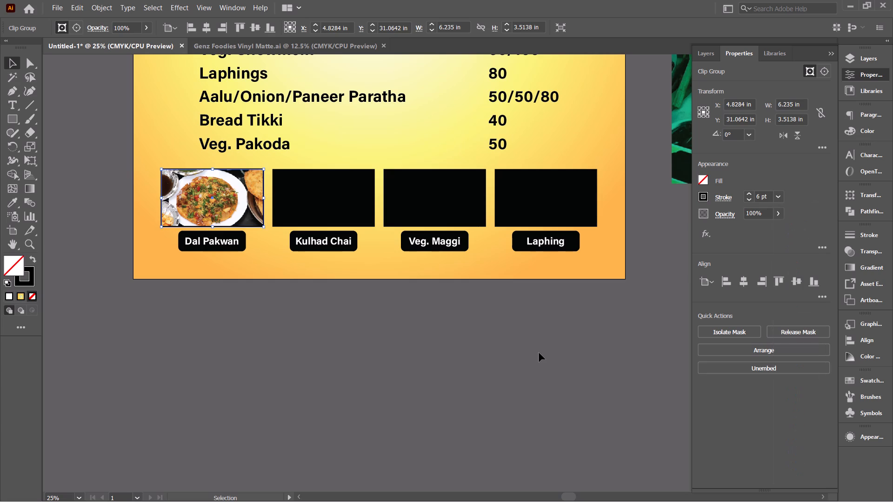
click(539, 353)
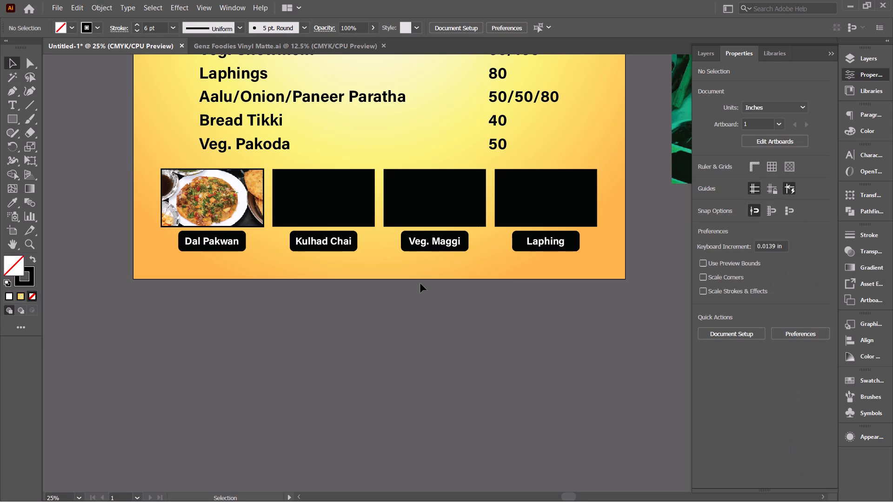
Recolour the clipped Dal Pakwan photo's stroke, trying white and orange and settling on the yellow-orange gradient swatch.
click(258, 199)
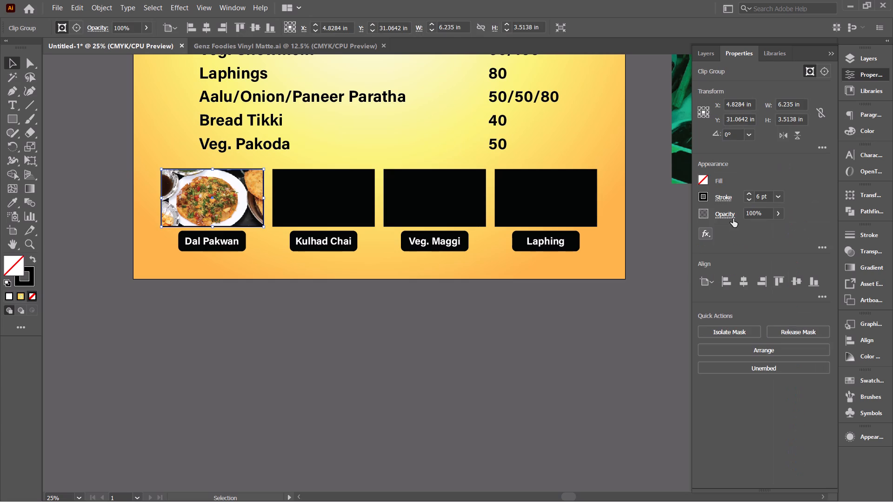
click(704, 199)
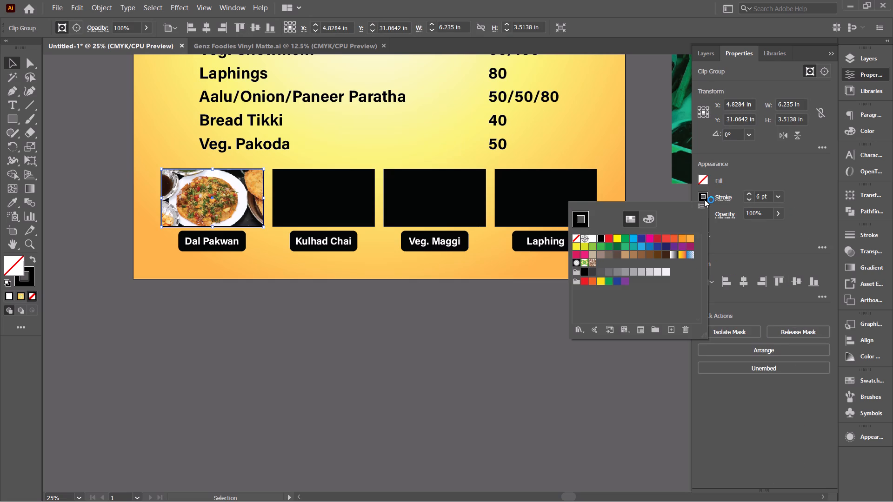
click(594, 238)
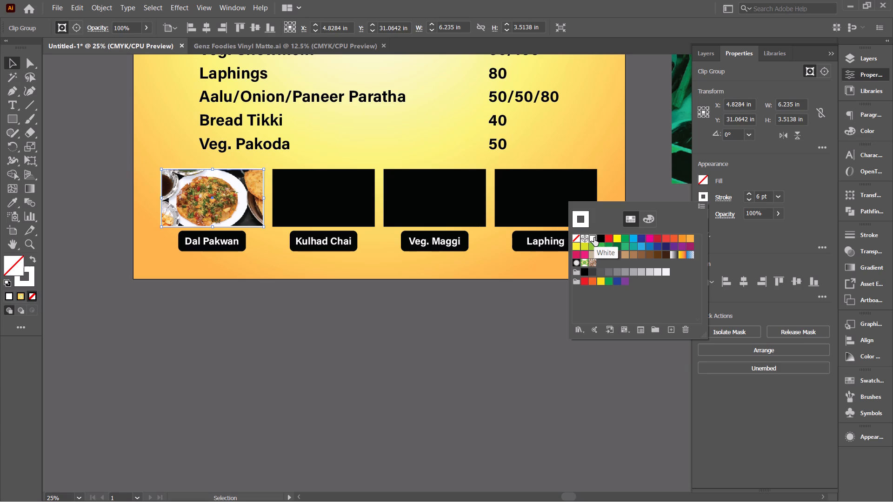
click(676, 241)
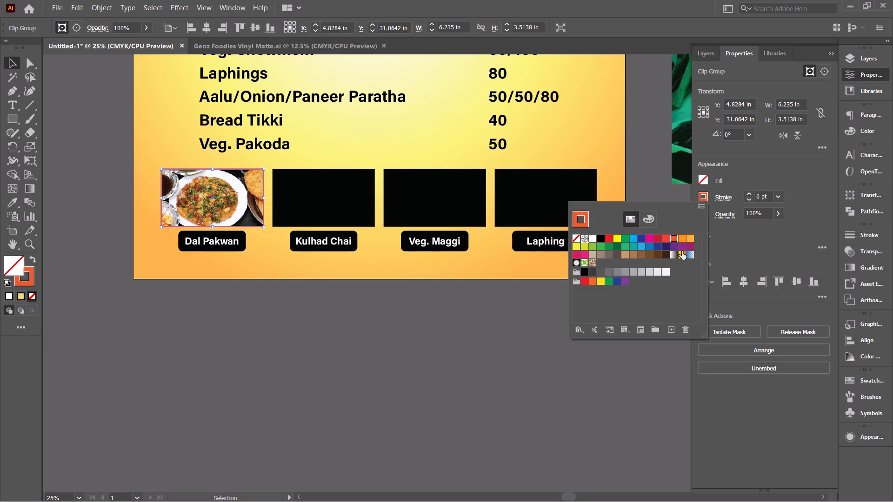
click(682, 254)
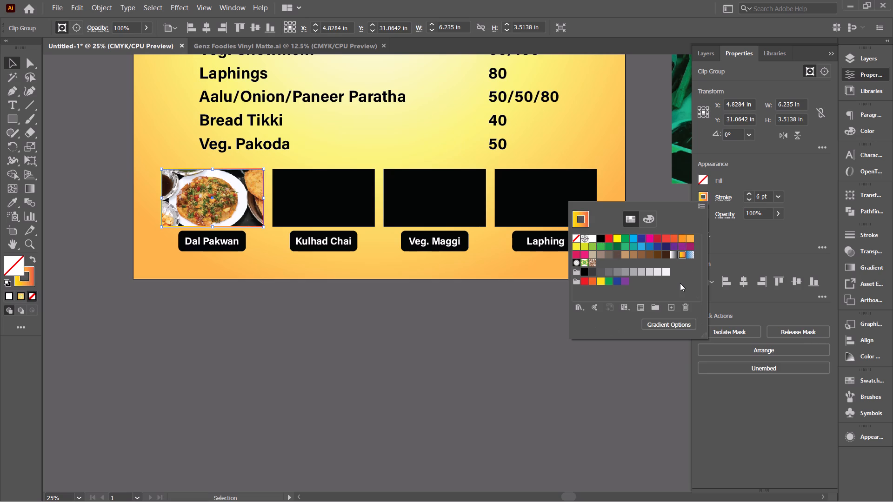
double_click(560, 305)
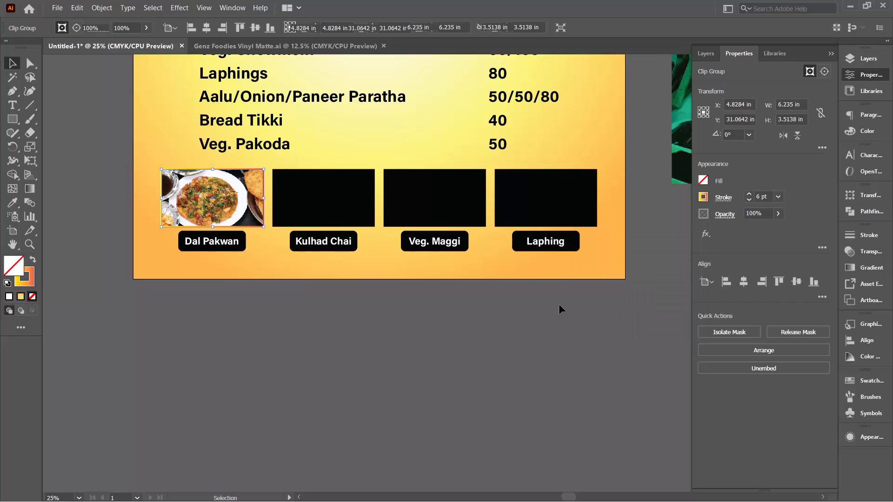
click(560, 305)
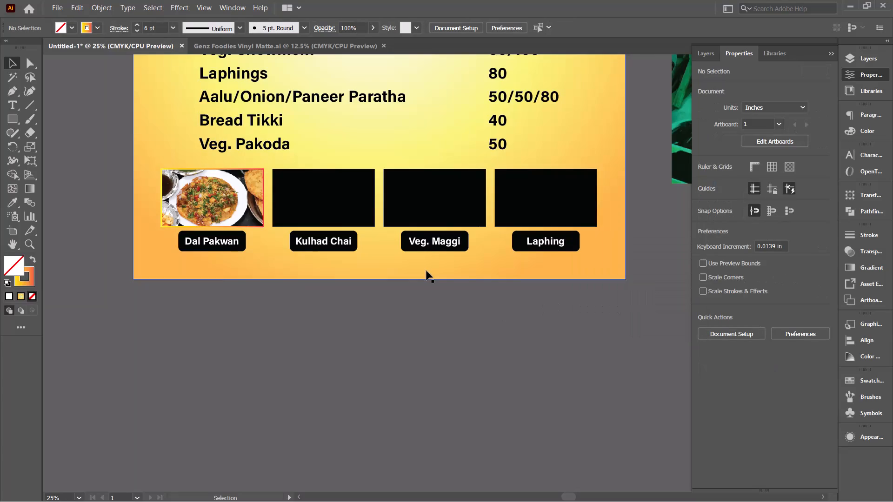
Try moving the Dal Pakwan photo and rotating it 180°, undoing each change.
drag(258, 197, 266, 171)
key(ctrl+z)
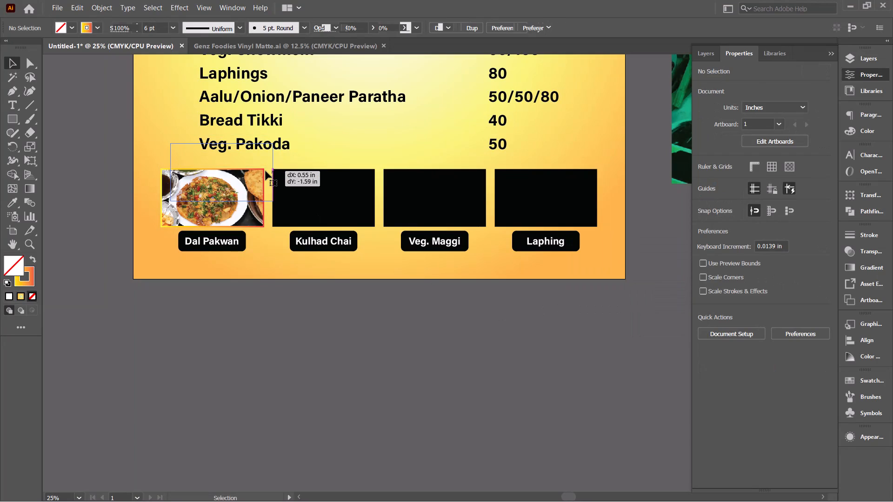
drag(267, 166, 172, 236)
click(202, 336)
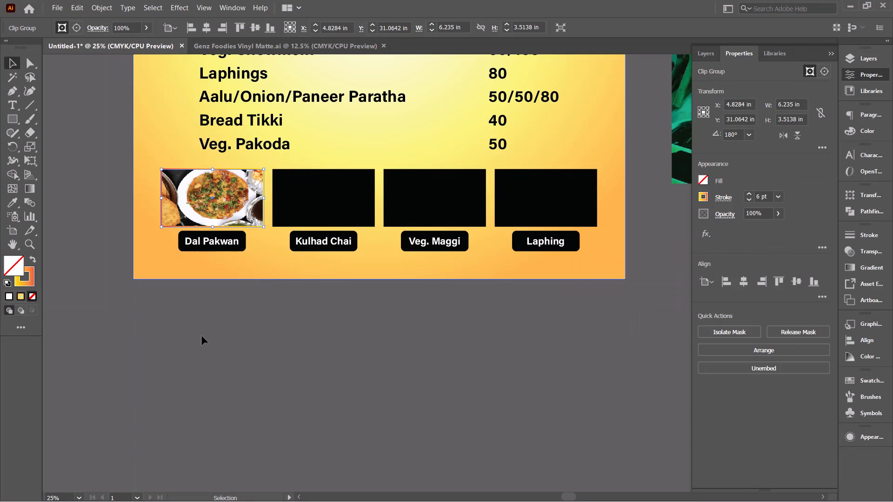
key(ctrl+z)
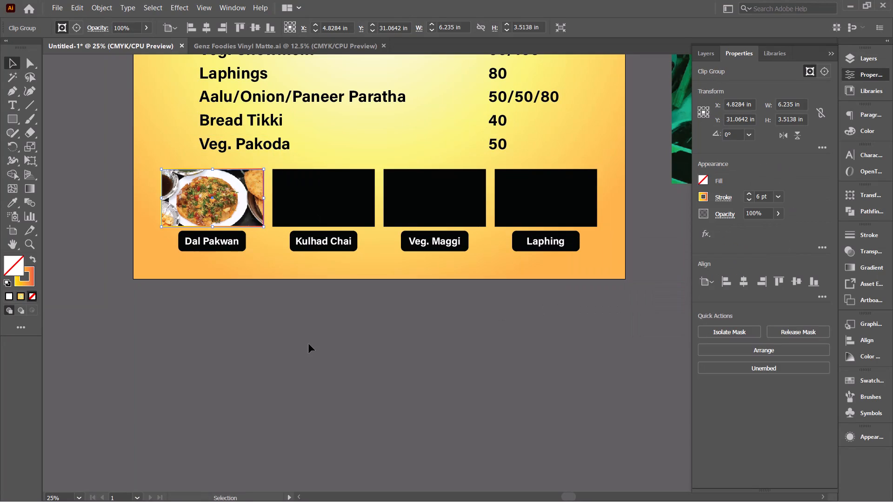
Switch to Chrome and search Google Images for "kulhad chai".
click(543, 494)
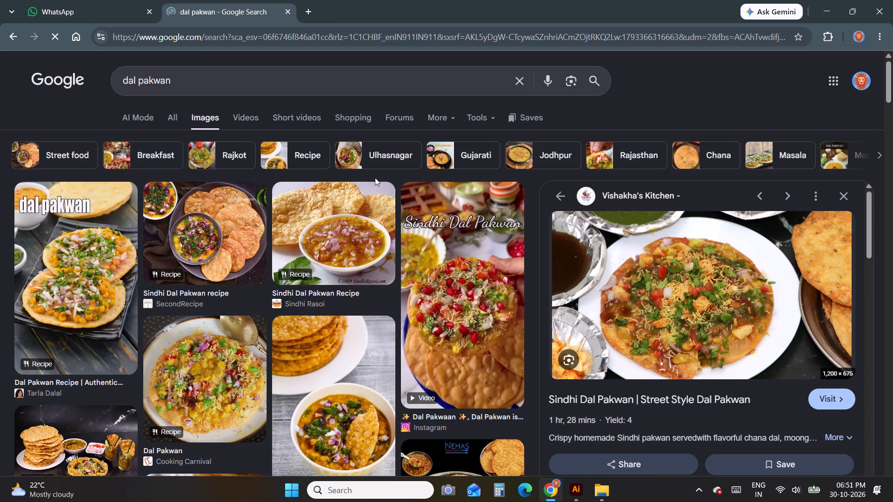
click(314, 76)
key(ctrl+a)
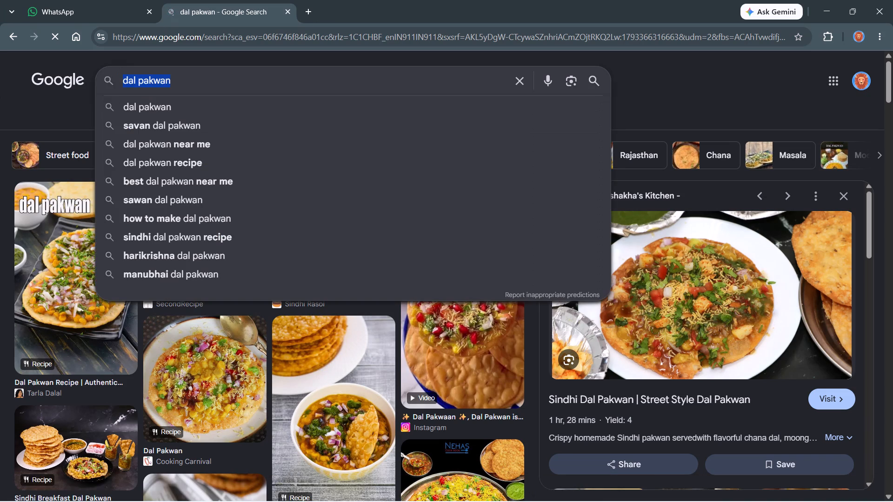
text(ku)
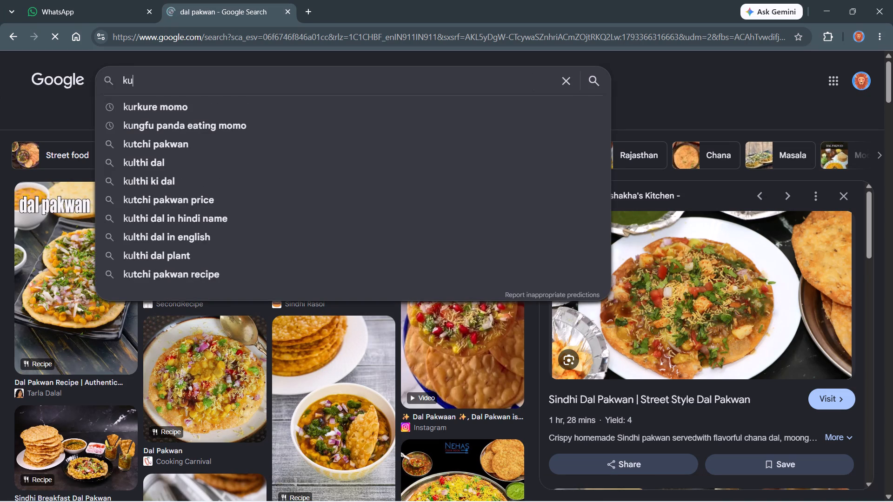
text(lhad chai)
key(Return)
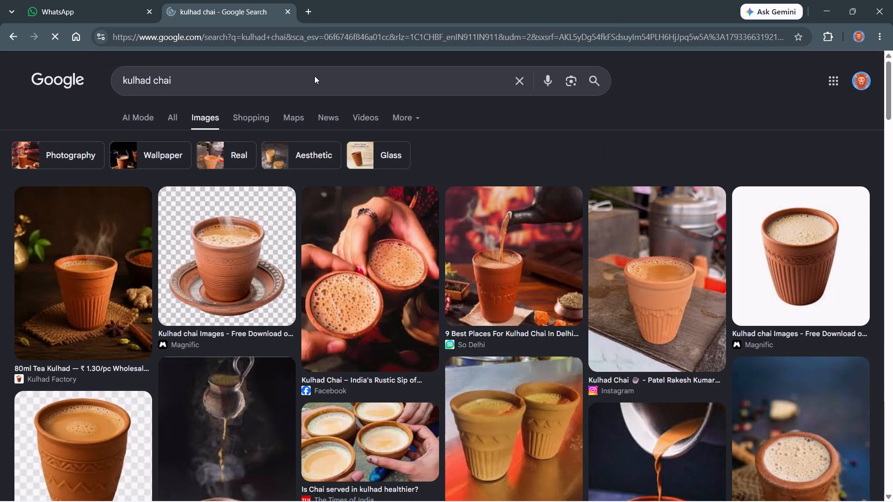
Browse the kulhad chai images and copy the two-part Reddit photo with hands holding two clay cups.
scroll(505, 288, down, 1)
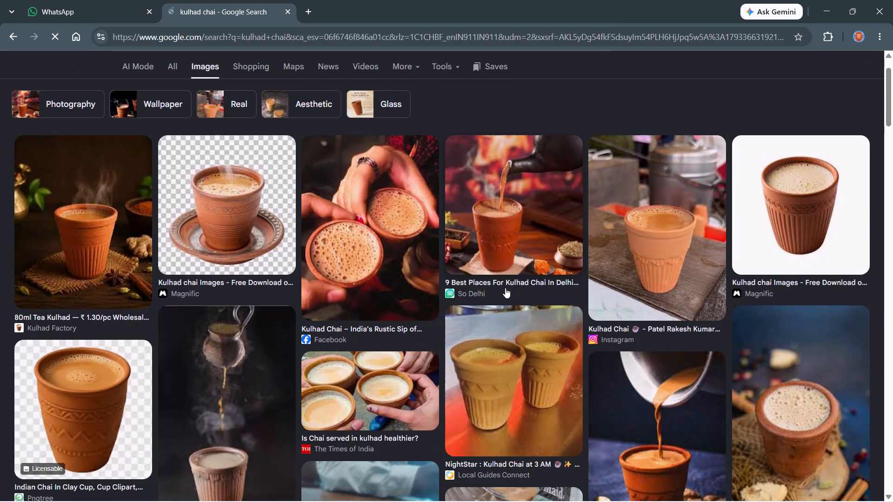
scroll(505, 288, down, 2)
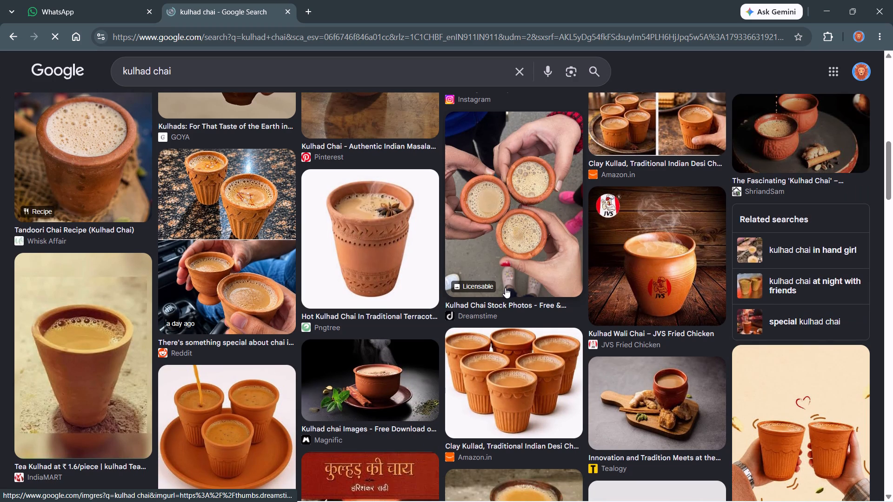
click(238, 251)
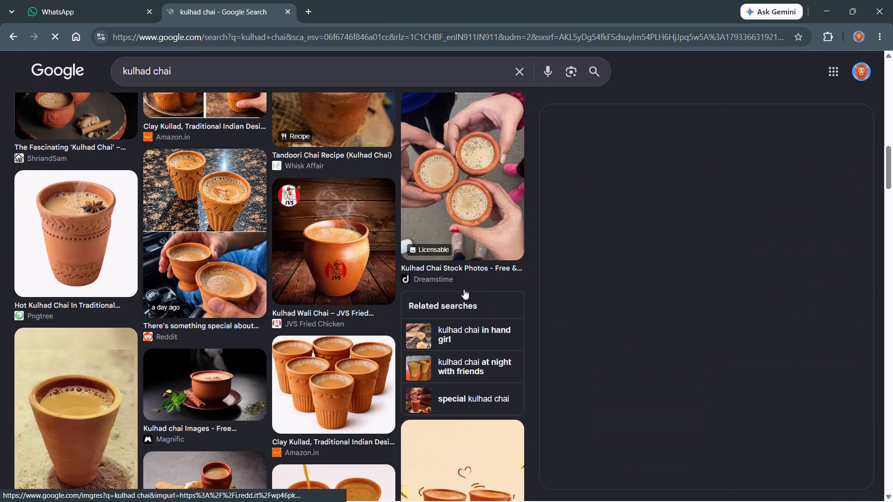
scroll(663, 318, down, 1)
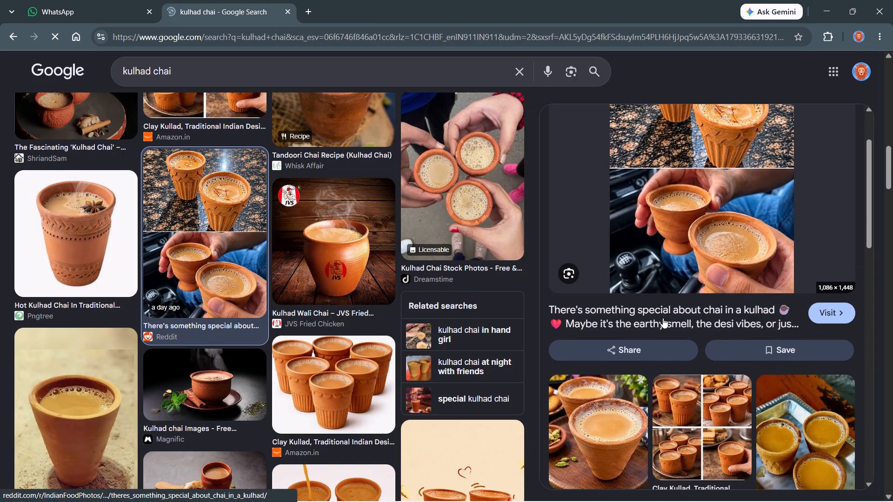
scroll(663, 318, down, 4)
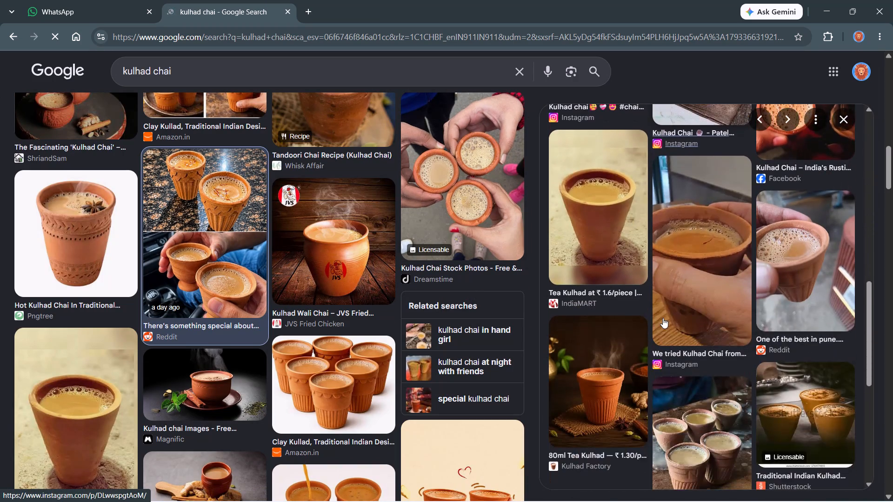
scroll(663, 318, down, 1)
scroll(340, 337, down, 3)
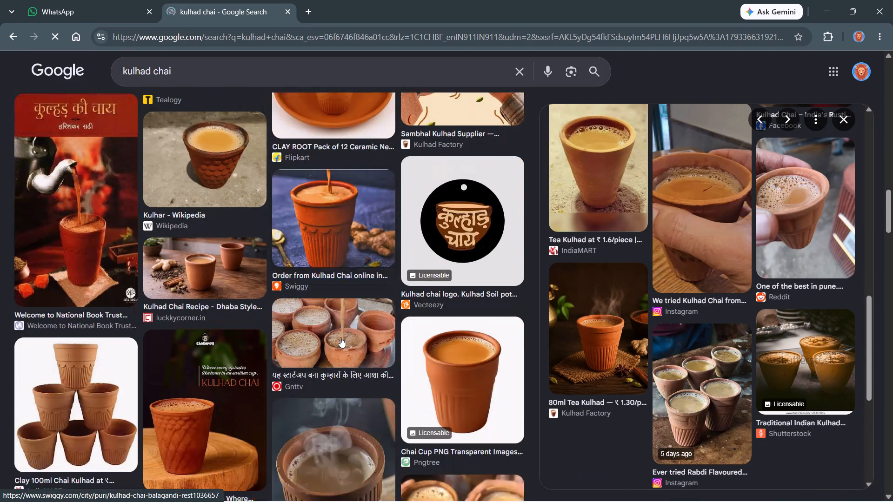
scroll(340, 337, down, 3)
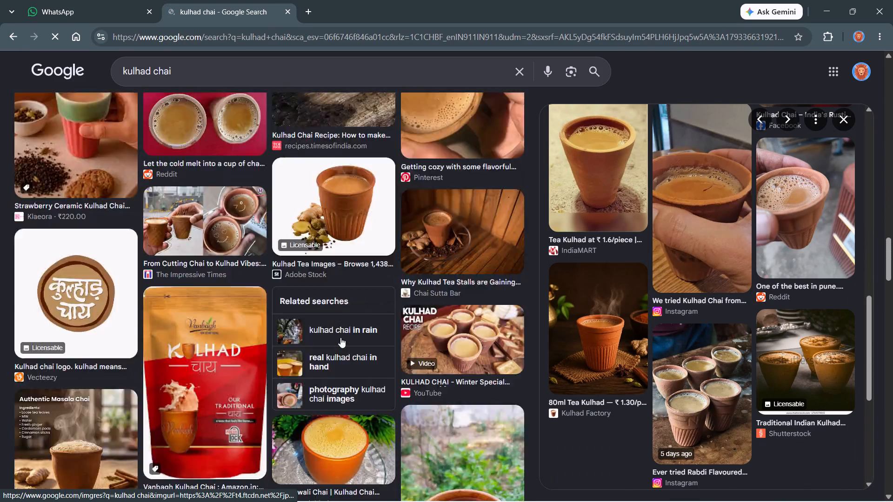
scroll(340, 337, up, 4)
scroll(631, 314, up, 5)
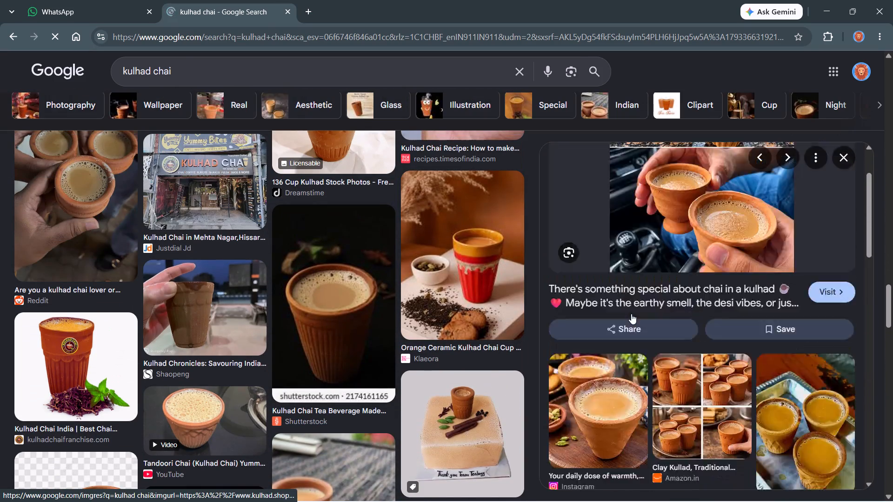
right_click(631, 314)
click(686, 245)
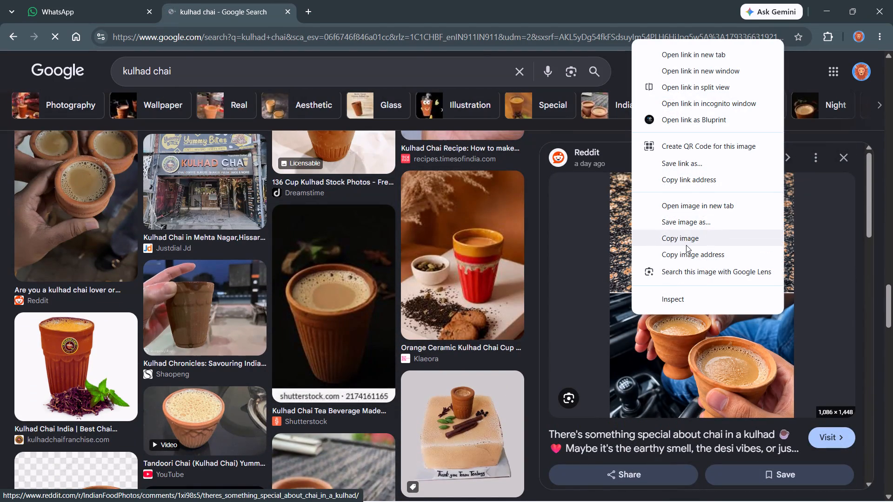
Switch to Illustrator, paste the photo and scale it to about 6.23 × 9.11 in, with its lower half over the Kulhad Chai placeholder.
click(573, 495)
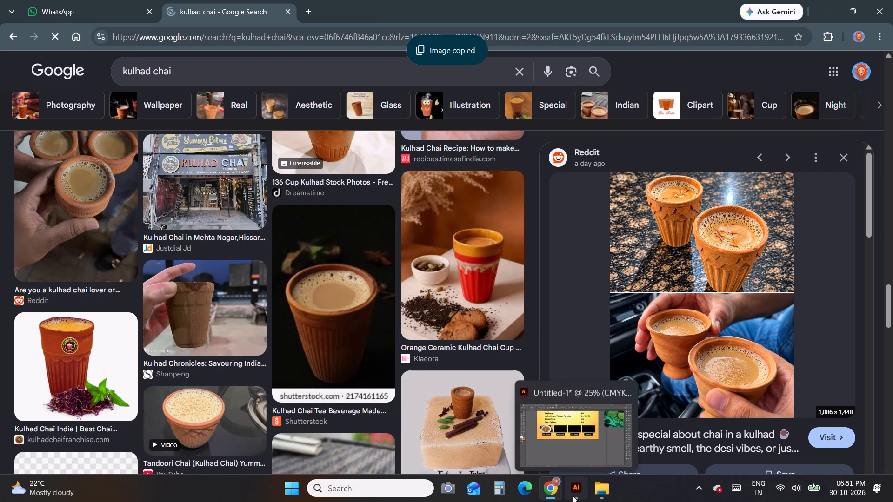
key(ctrl+v)
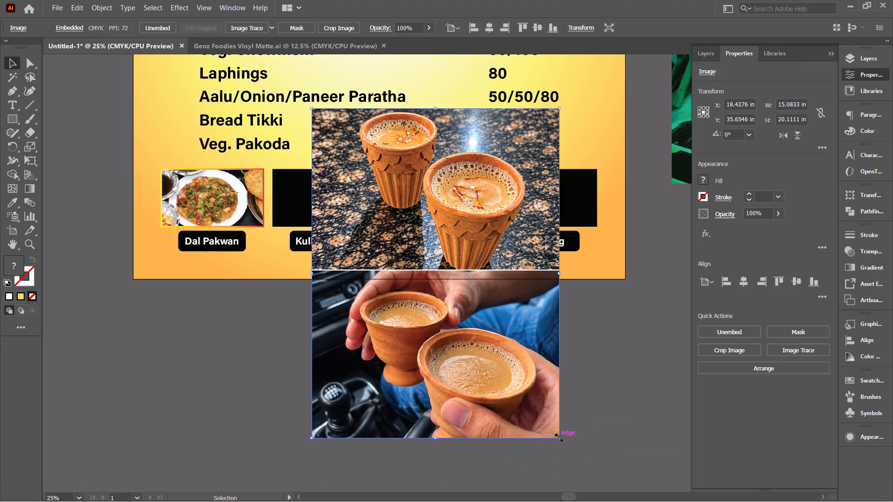
click(508, 396)
drag(508, 396, 490, 386)
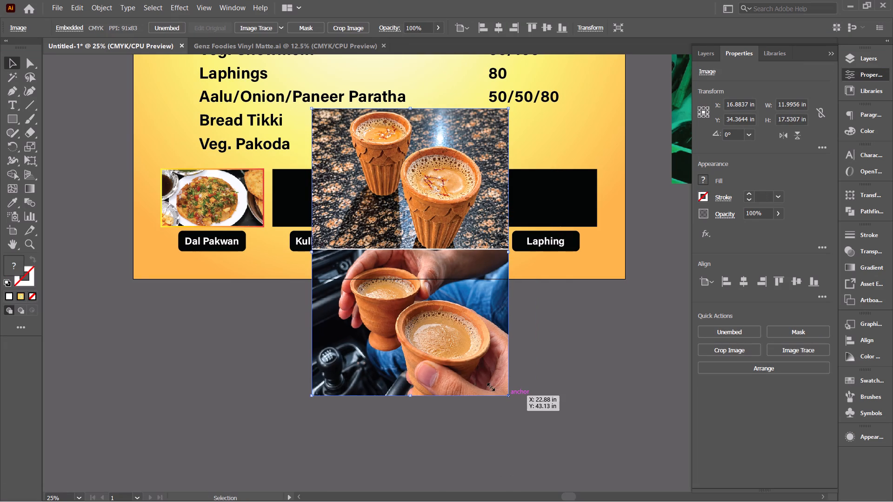
drag(490, 386, 466, 371)
click(427, 312)
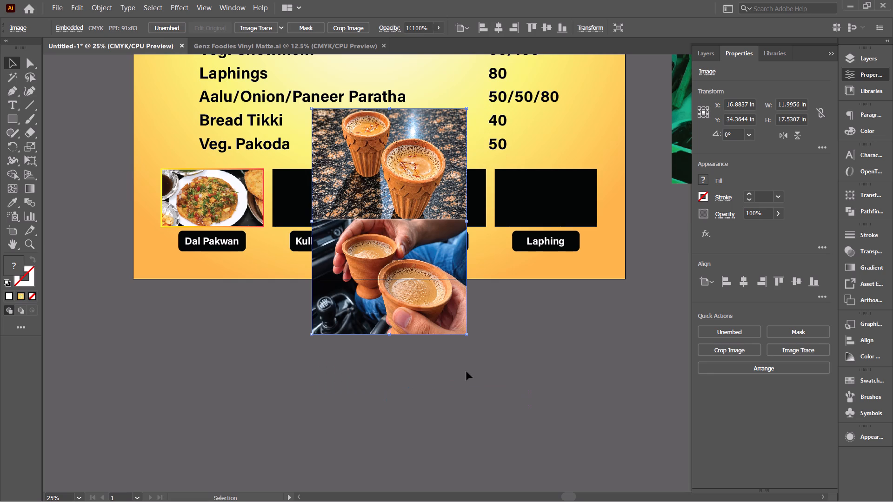
drag(468, 335, 466, 371)
drag(466, 371, 420, 297)
drag(392, 250, 353, 226)
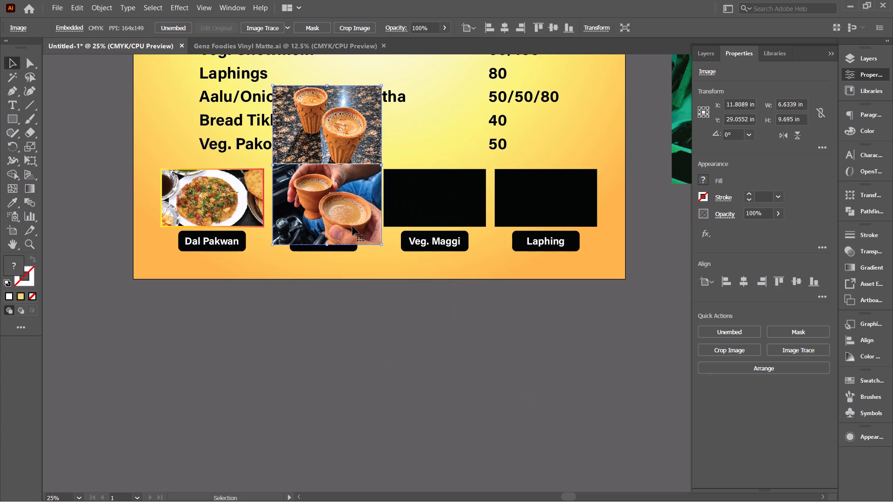
click(380, 210)
shift+drag(382, 243, 371, 238)
shift+drag(368, 230, 374, 233)
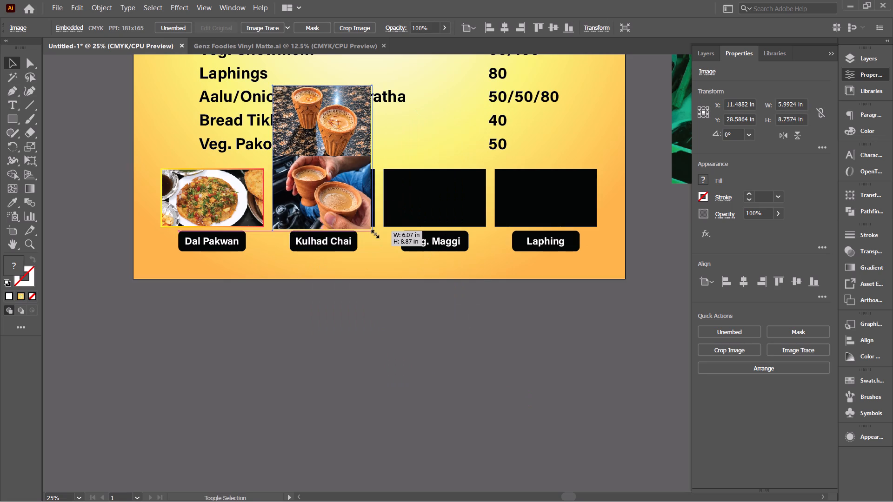
shift+drag(374, 233, 375, 235)
Send the chai photo behind the Kulhad Chai placeholder and make a clipping mask from the two.
key(ctrl+shift+bracketleft)
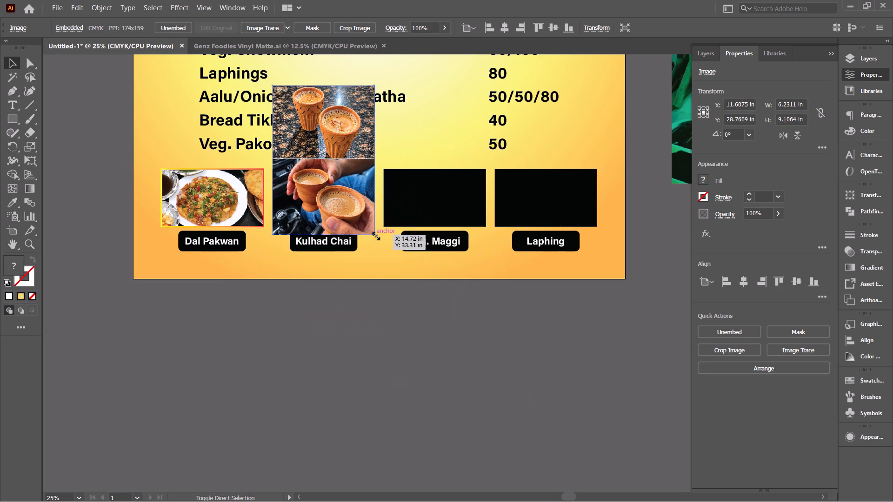
shift+click(355, 214)
right_click(355, 214)
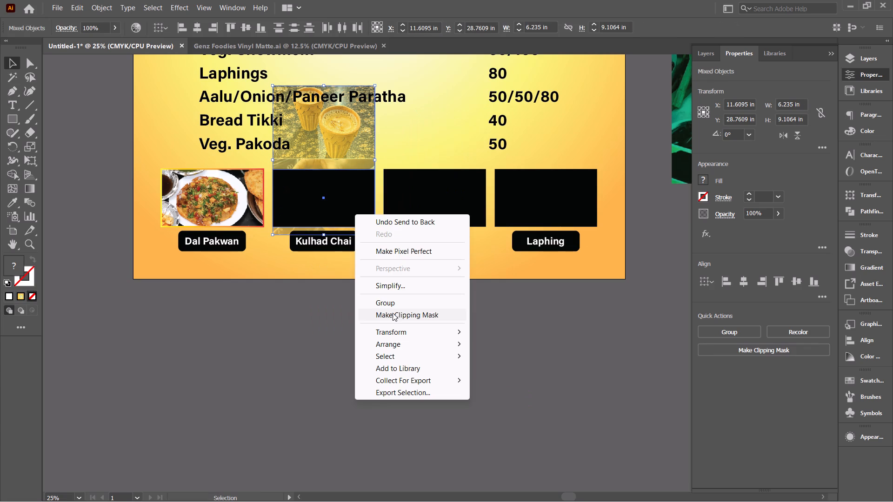
click(393, 313)
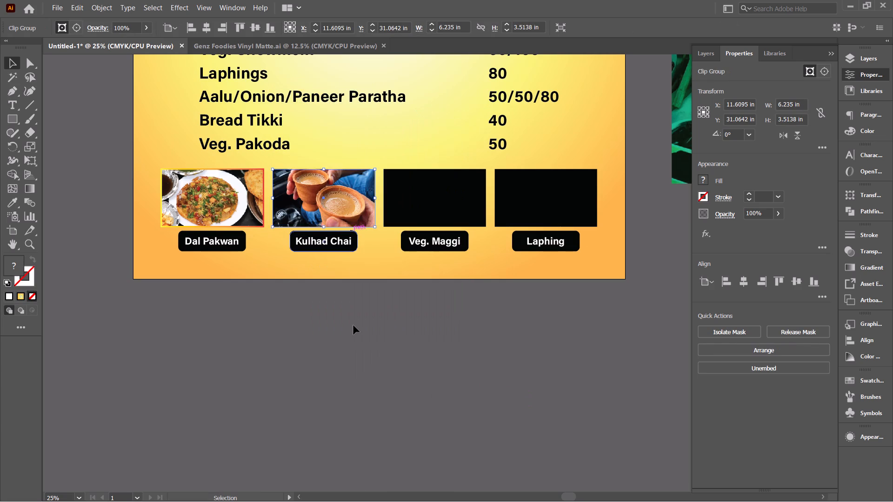
click(358, 346)
Use the Eyedropper to give the clipped Kulhad Chai photo the Dal Pakwan photo's 6 pt yellow-to-red gradient outline, then deselect.
click(335, 227)
key(i)
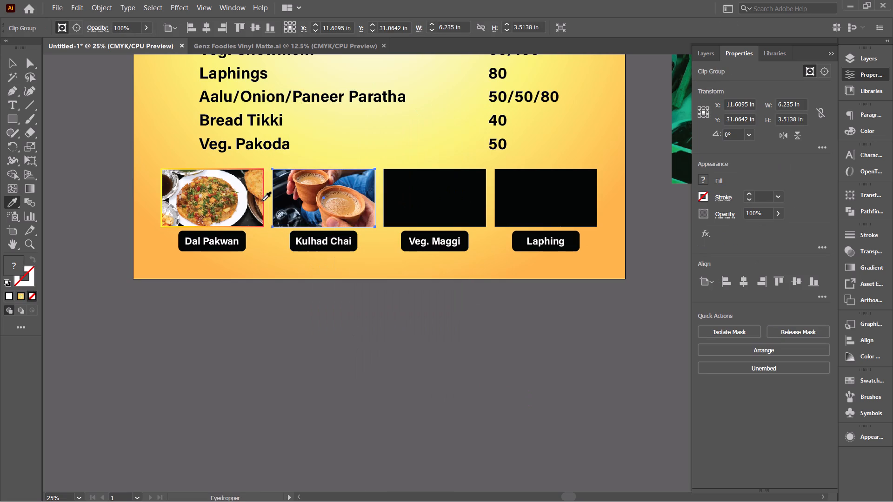
click(262, 201)
key(v)
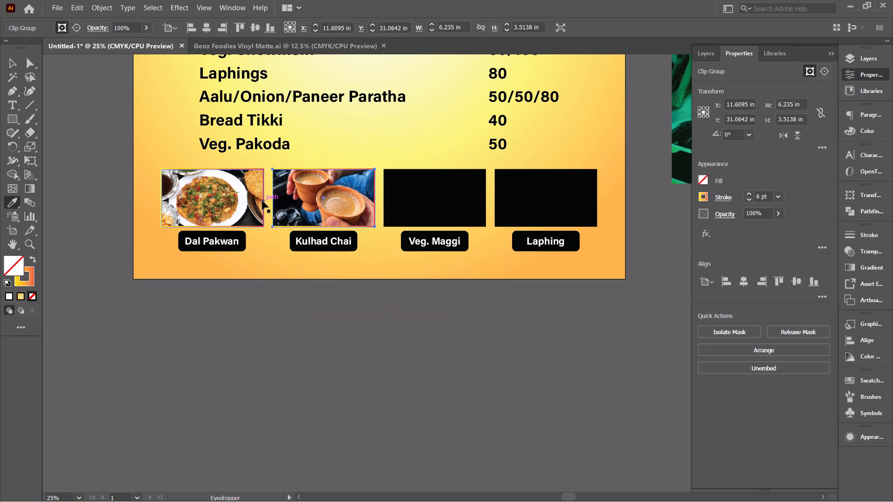
click(354, 360)
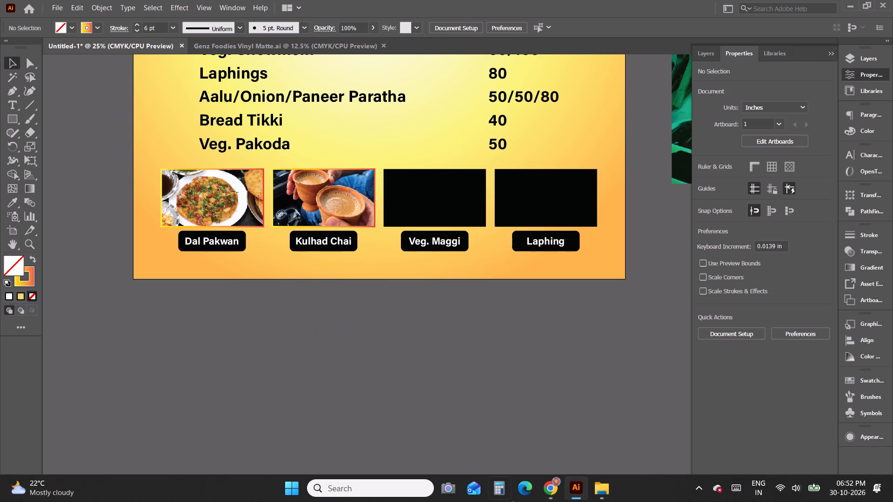
Switch to Chrome and search Google Images for "Veg. maggi".
click(549, 491)
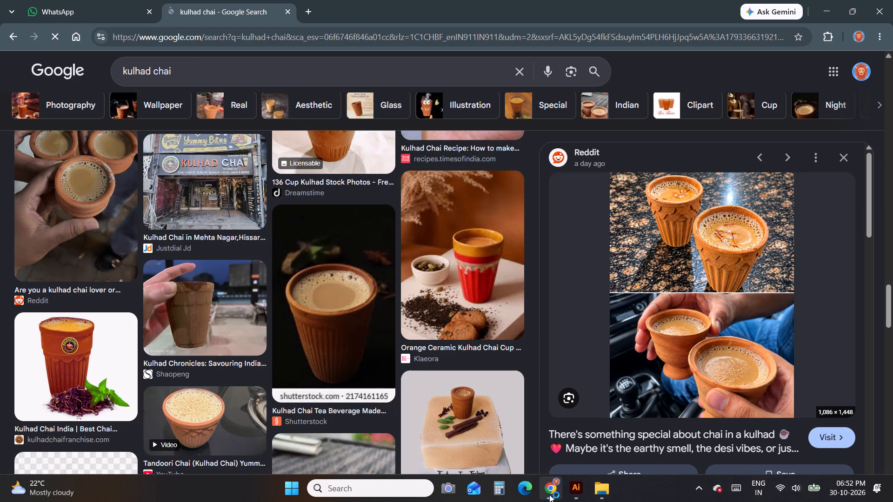
click(411, 59)
key(ctrl+a)
text(Veg)
text(. maggi)
key(Return)
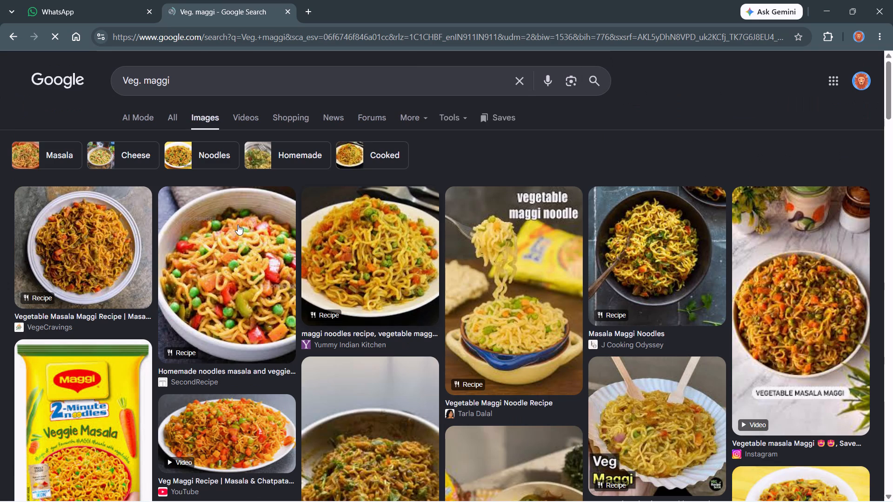
Preview the VegeCravings Vegetable Masala Maggi photo and examine its related images for a suitable dish photo.
click(123, 245)
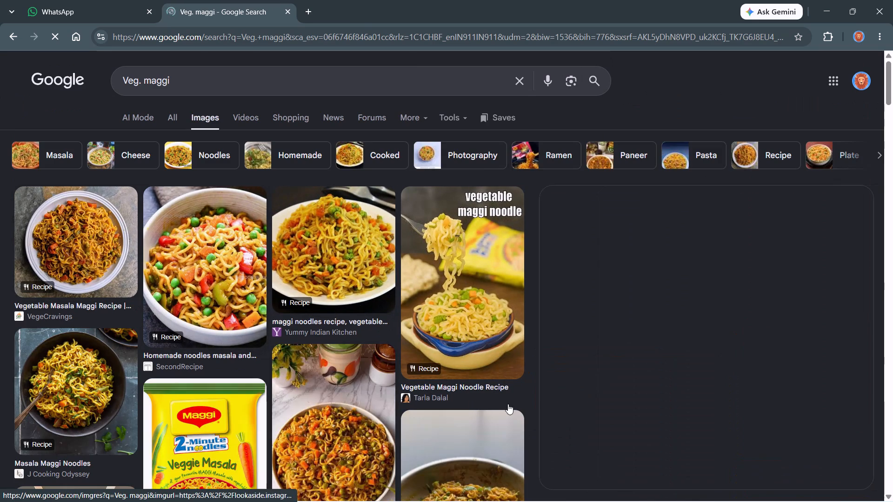
scroll(725, 319, down, 1)
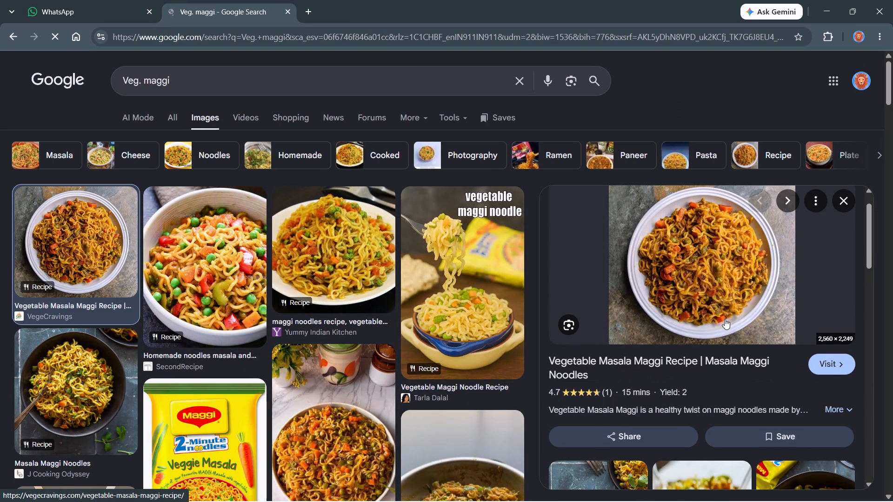
scroll(725, 319, down, 2)
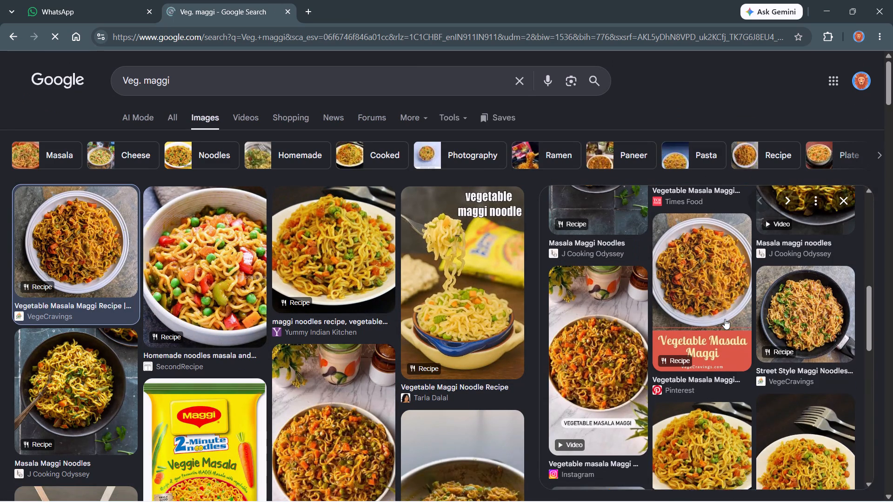
scroll(725, 319, up, 1)
scroll(725, 319, down, 1)
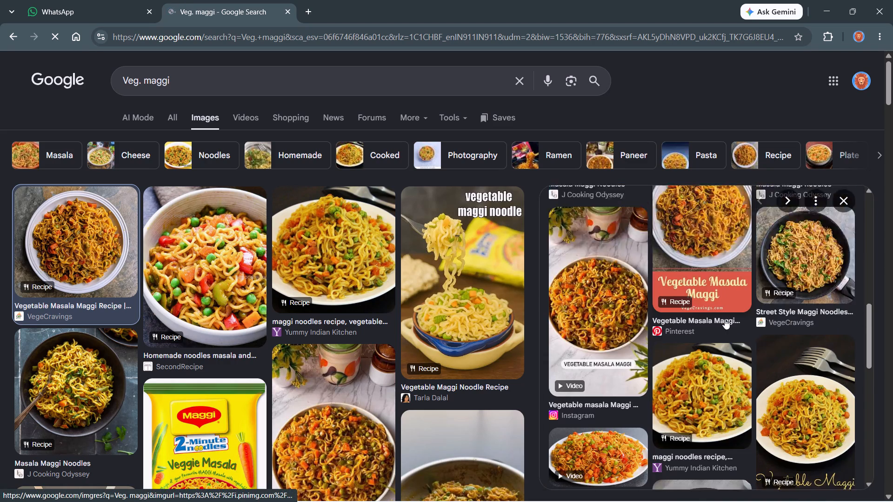
scroll(725, 319, down, 1)
scroll(725, 319, up, 2)
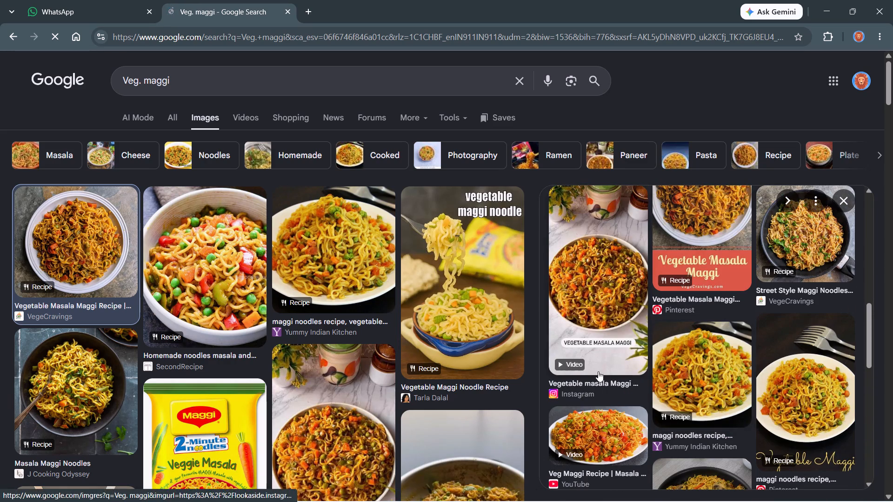
scroll(598, 371, down, 1)
Preview the YouTube Veg Maggi Recipe plate photo, then examine its related images and more of the search results.
click(598, 371)
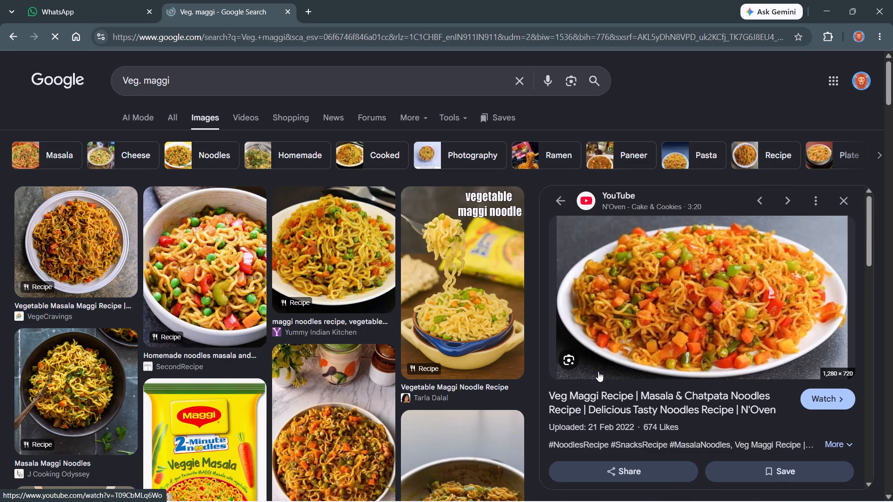
scroll(598, 371, down, 1)
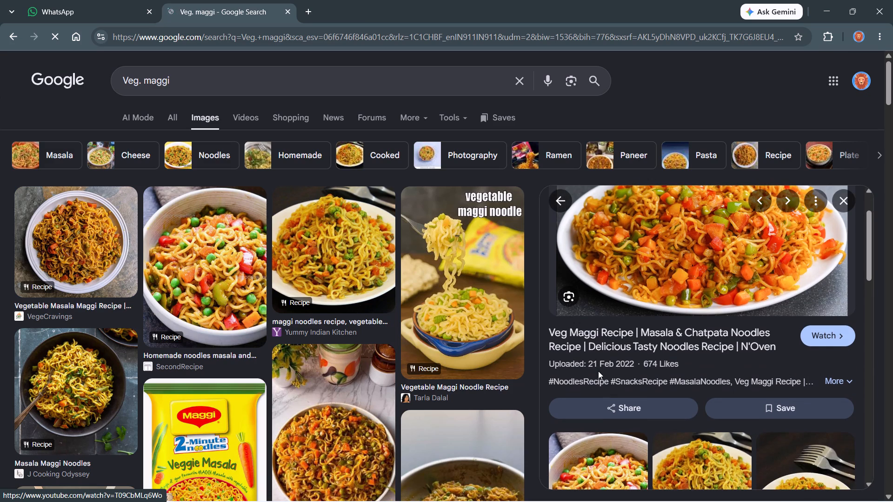
scroll(598, 371, down, 2)
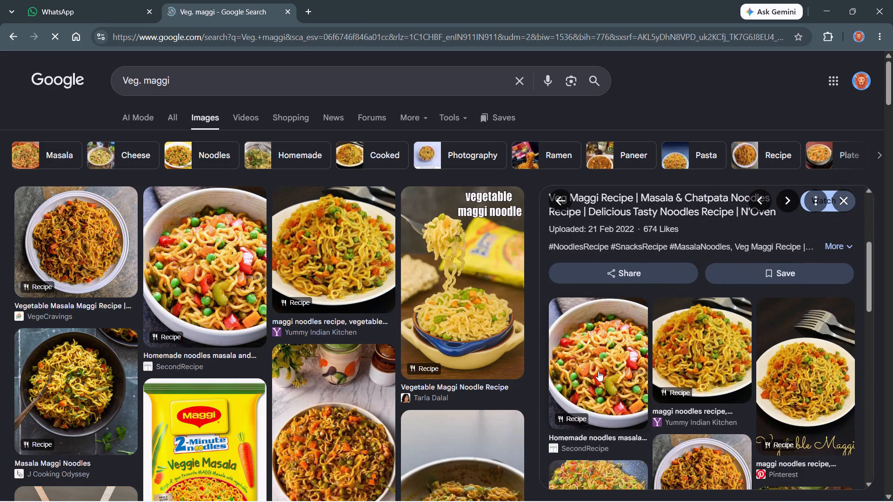
scroll(598, 371, down, 1)
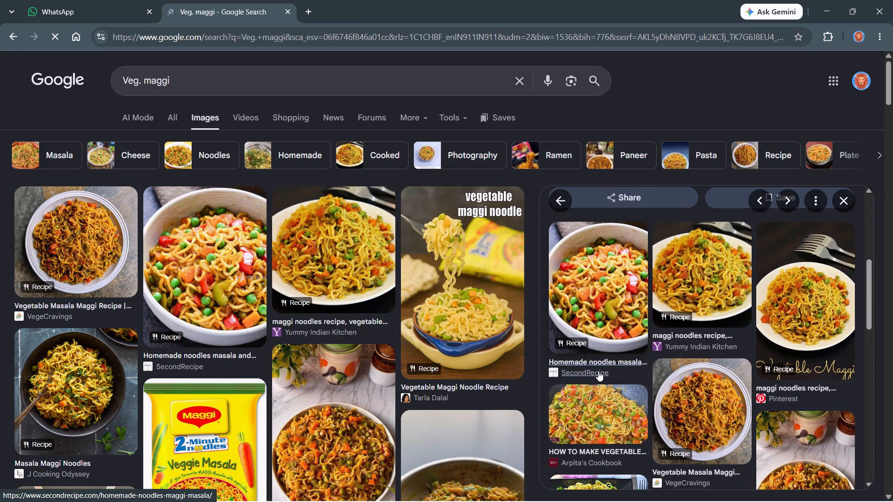
scroll(598, 371, down, 4)
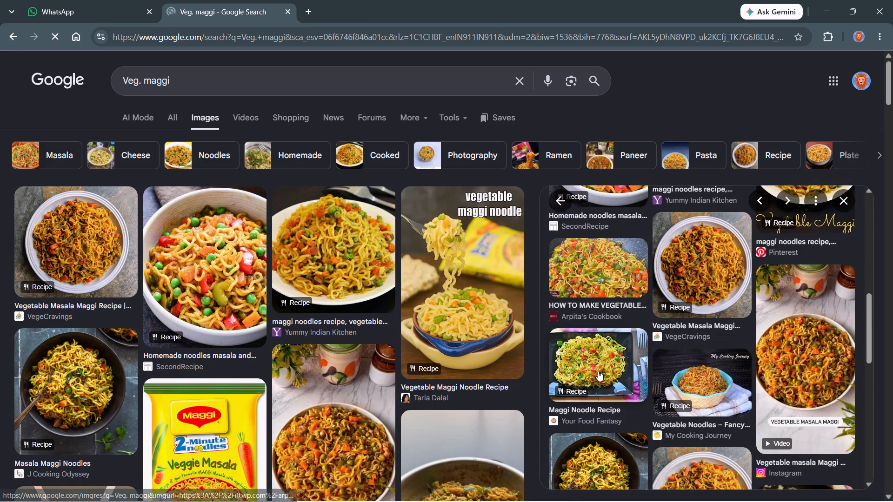
scroll(598, 371, down, 2)
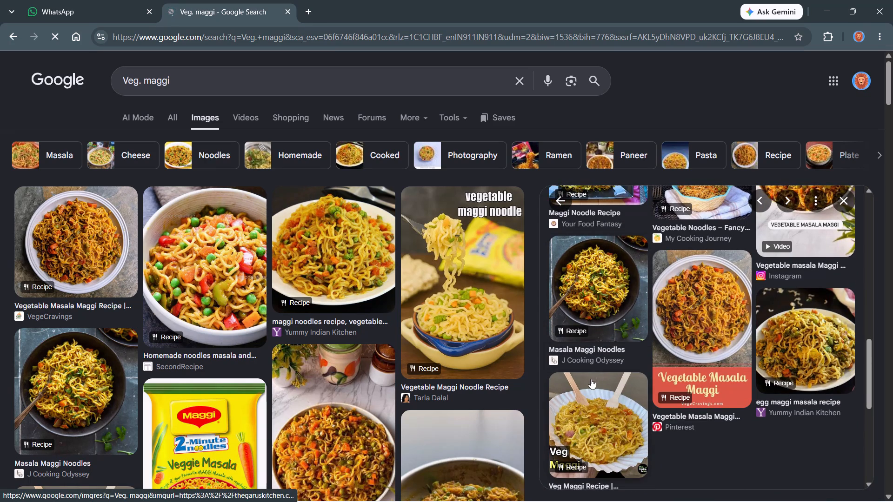
scroll(436, 373, down, 2)
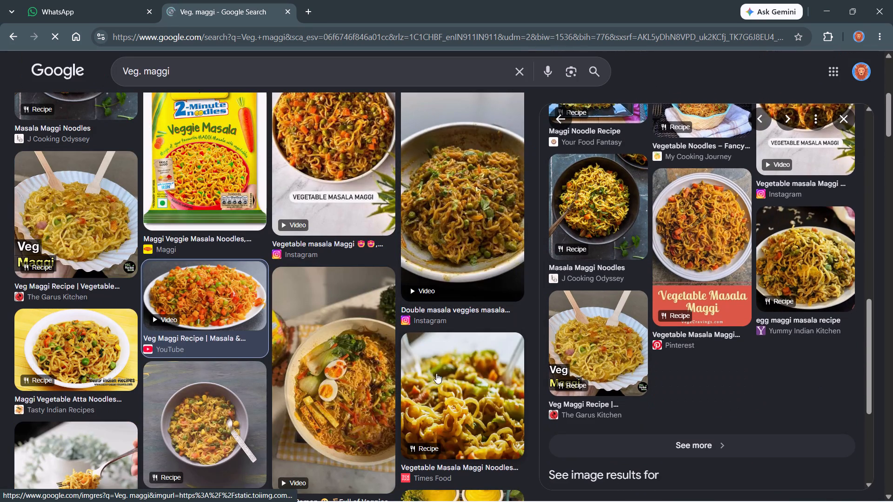
scroll(361, 357, down, 1)
scroll(318, 349, down, 1)
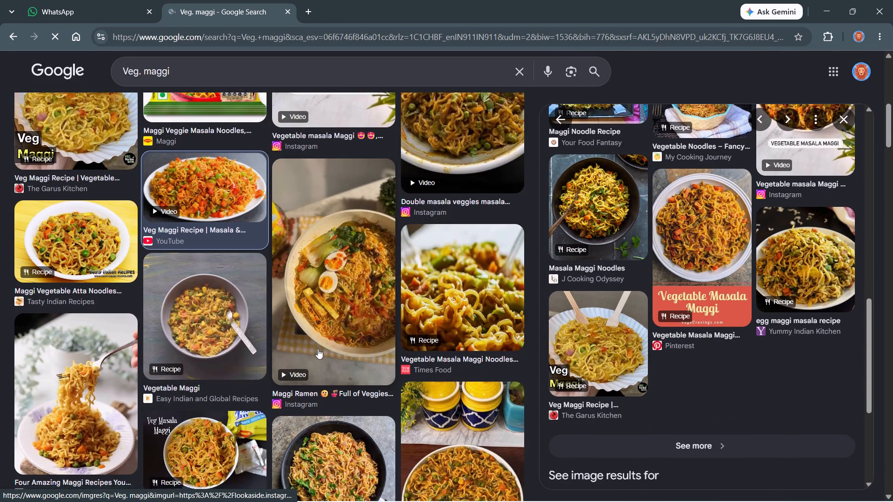
scroll(318, 349, down, 1)
scroll(276, 353, down, 1)
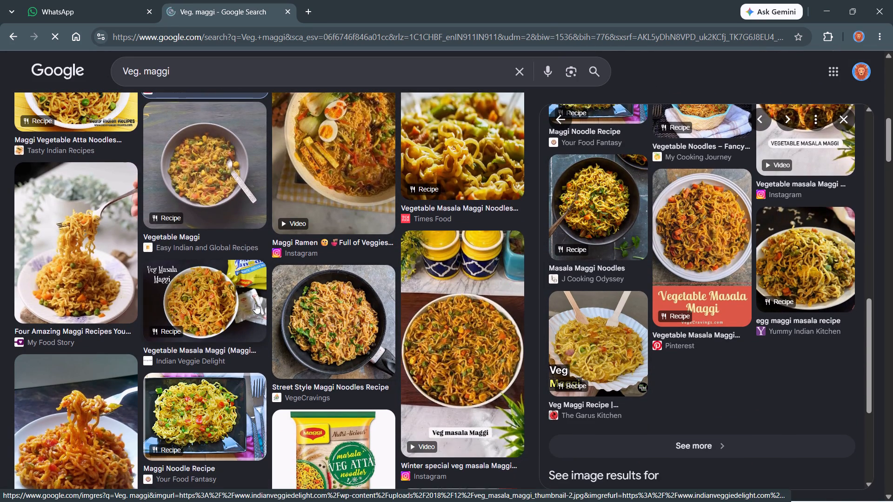
scroll(255, 304, down, 2)
Preview the Instagram winter special veg masala Maggi photo and examine its related images.
click(433, 233)
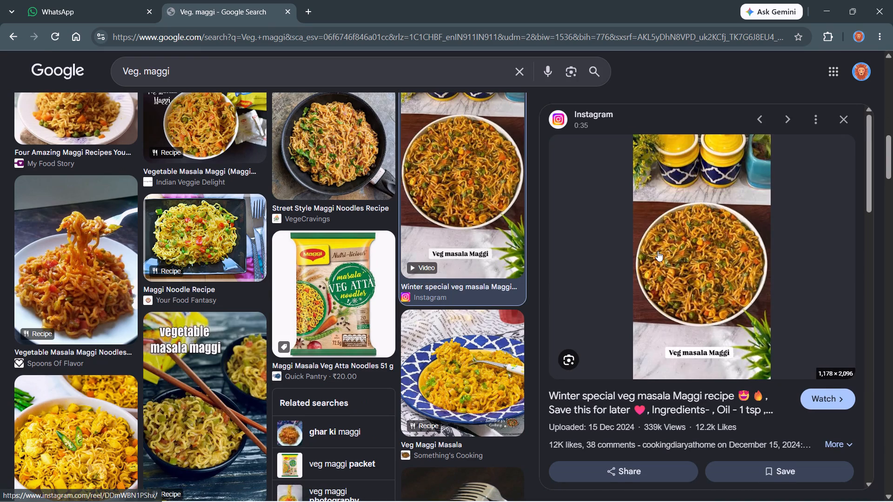
scroll(658, 251, down, 5)
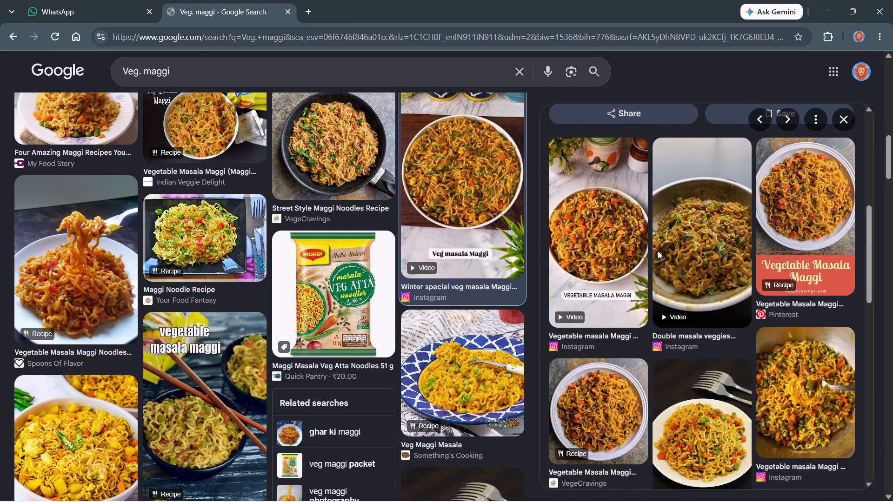
scroll(658, 251, down, 3)
scroll(384, 311, down, 2)
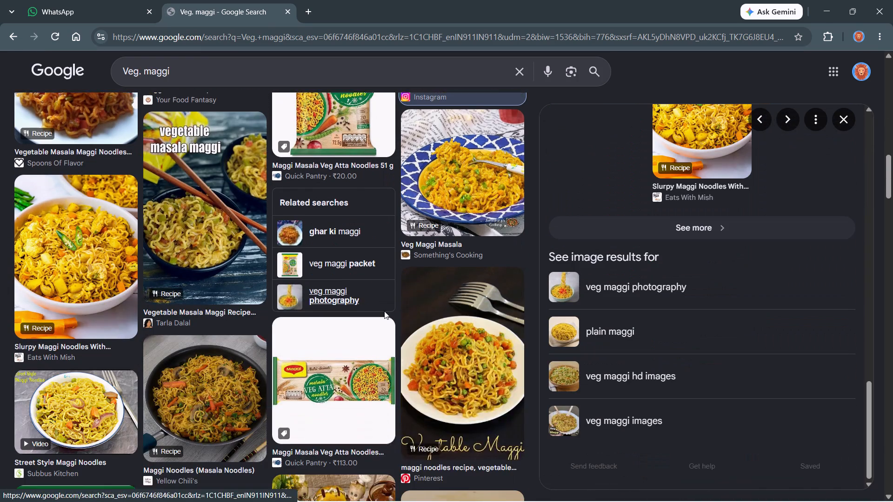
Examine the remaining Veg. maggi image results to the end of the list for a suitable plated dish photo.
scroll(384, 311, down, 3)
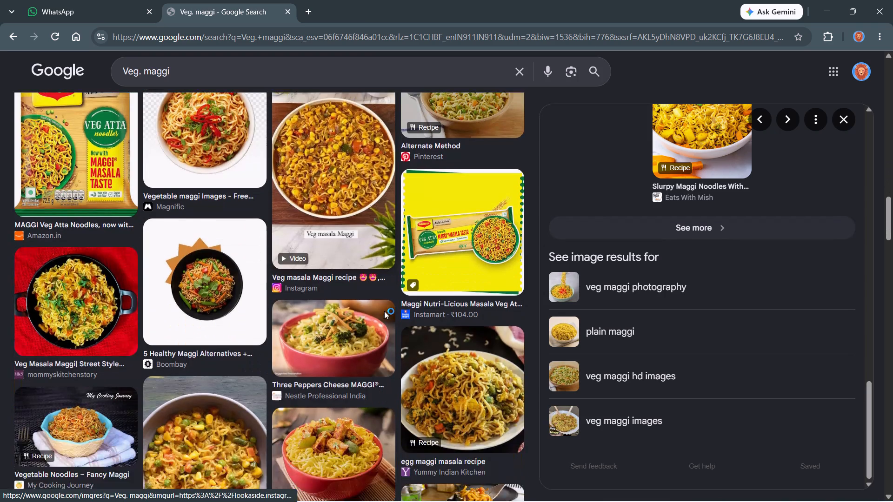
scroll(384, 311, down, 3)
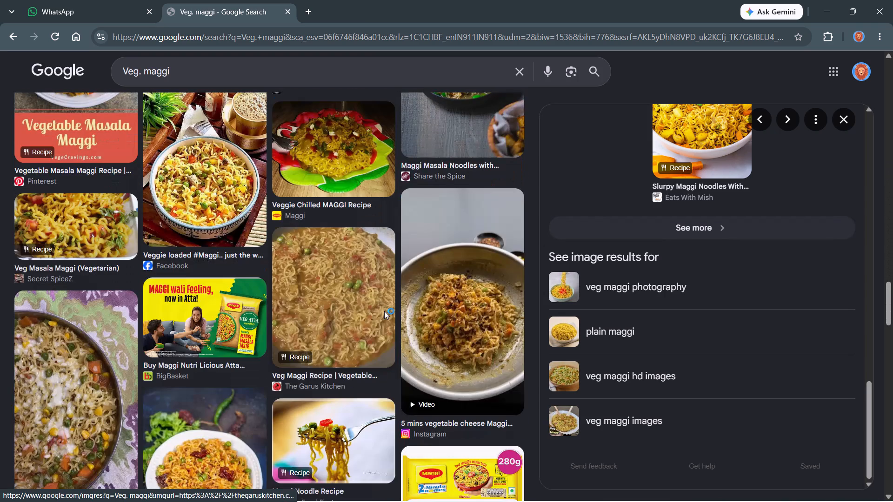
scroll(384, 311, down, 1)
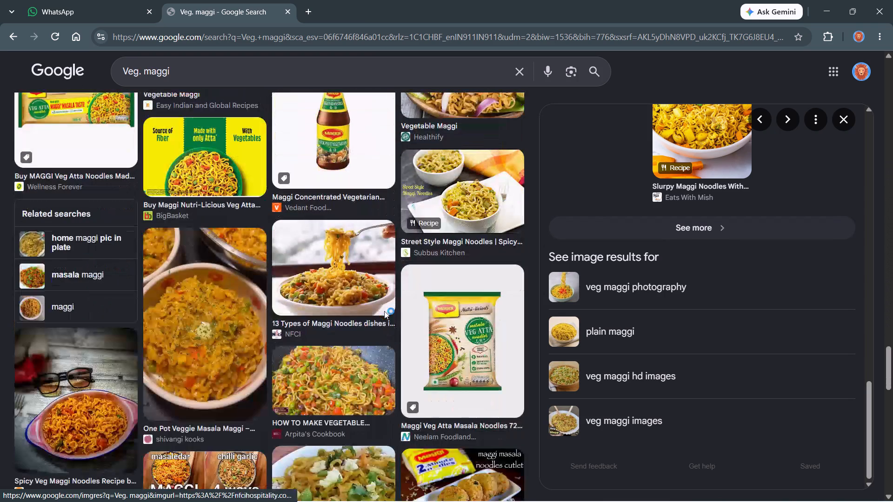
scroll(384, 310, down, 2)
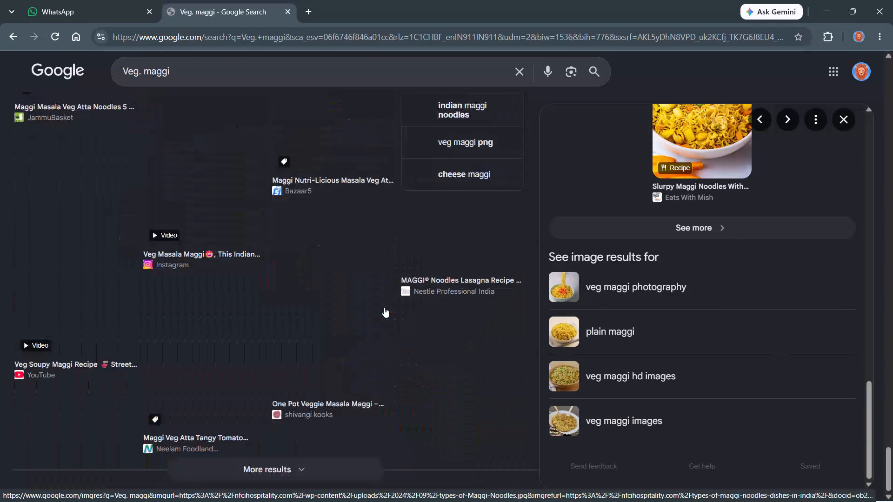
scroll(384, 307, up, 5)
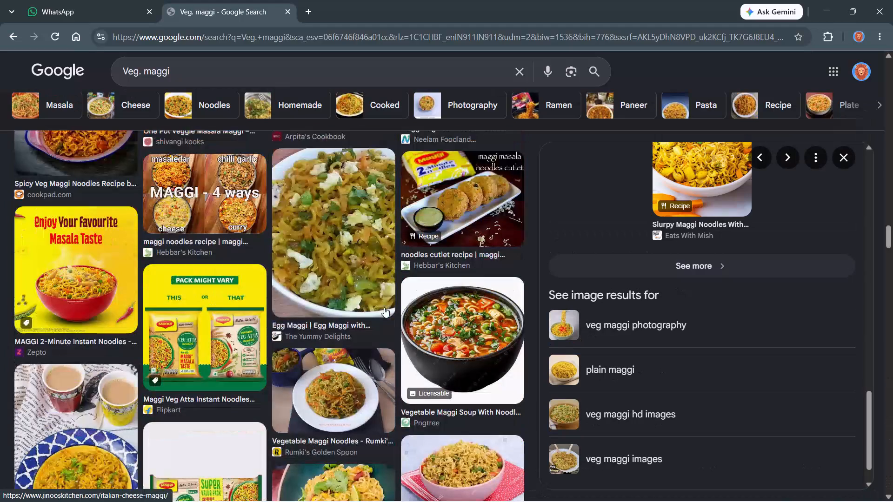
scroll(384, 307, up, 2)
scroll(384, 307, down, 9)
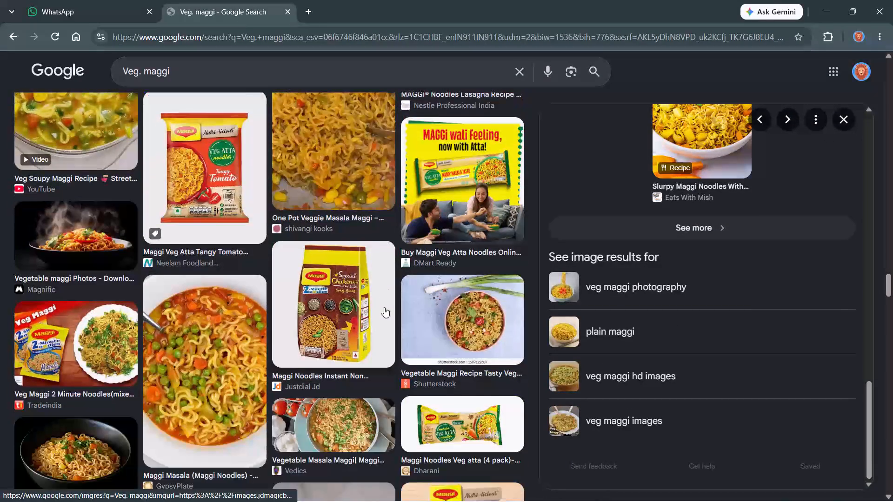
scroll(384, 307, down, 4)
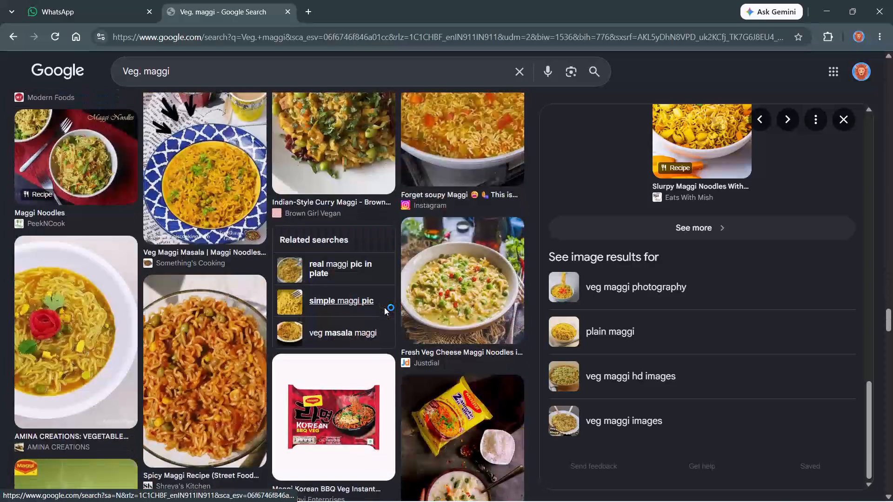
scroll(384, 307, down, 3)
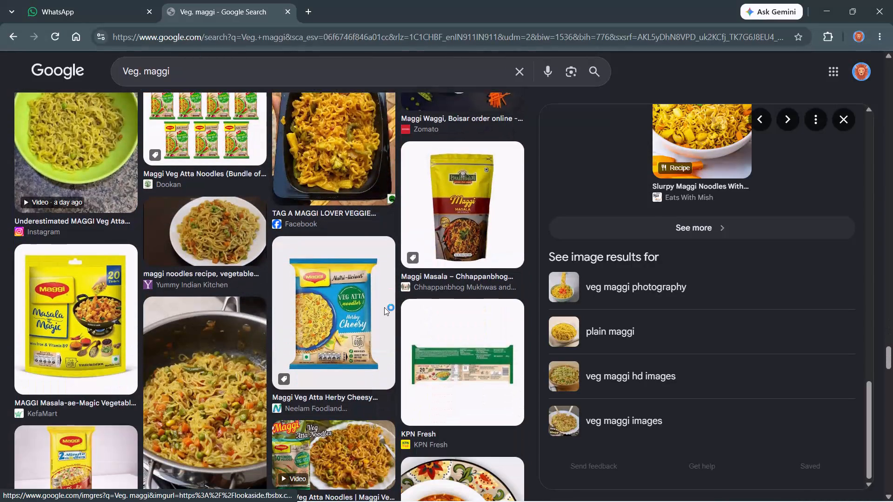
scroll(384, 307, down, 4)
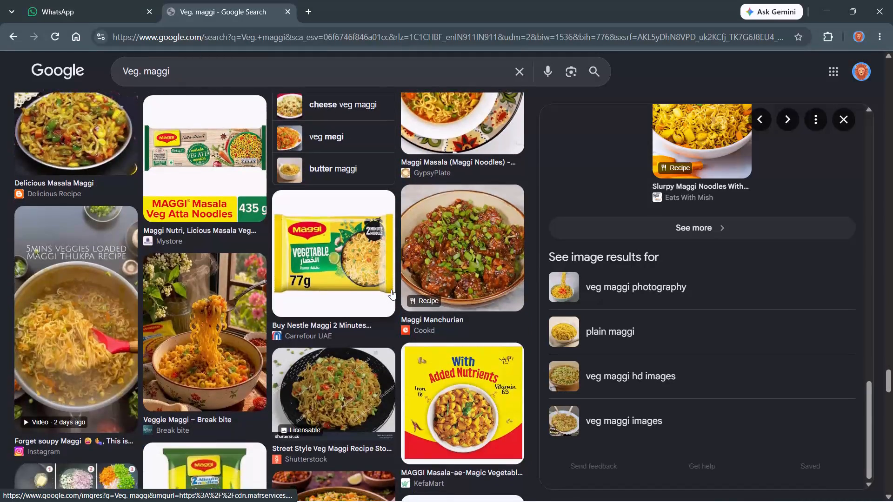
scroll(391, 290, down, 6)
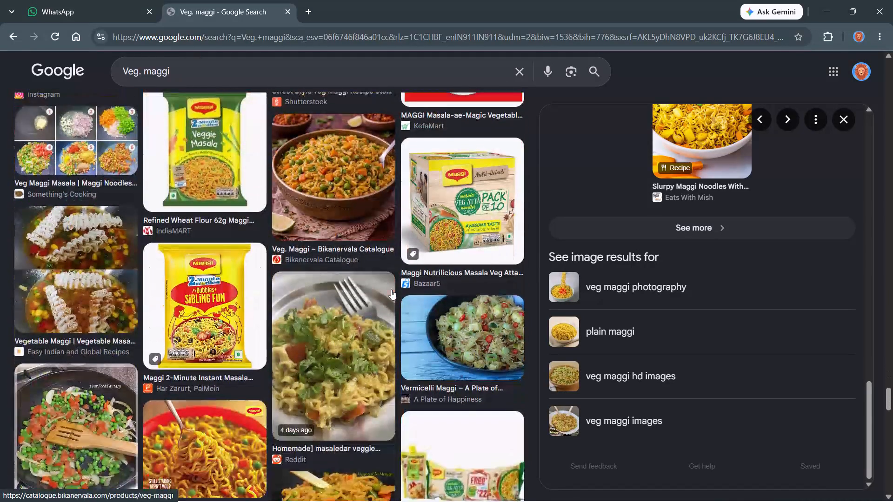
scroll(391, 290, down, 7)
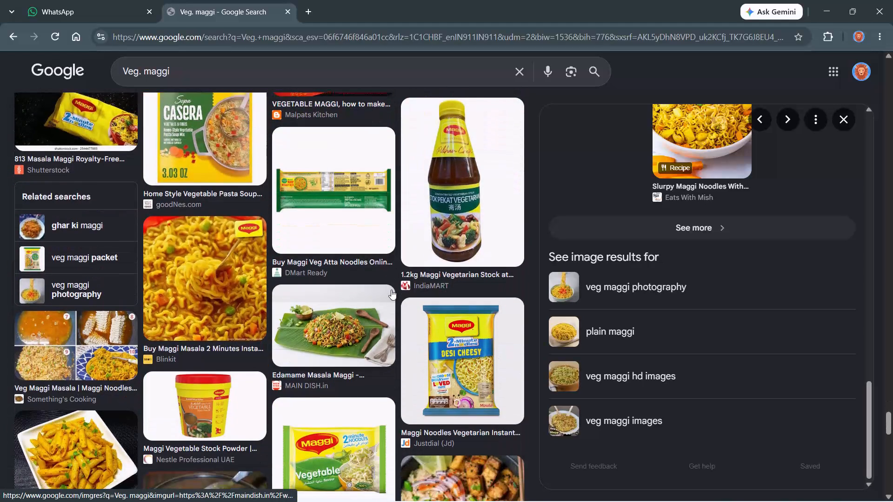
scroll(391, 290, down, 4)
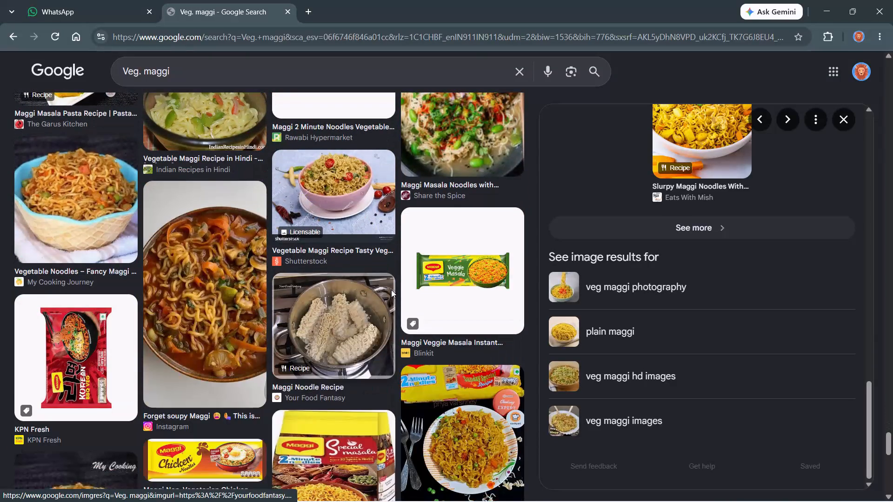
scroll(391, 290, down, 6)
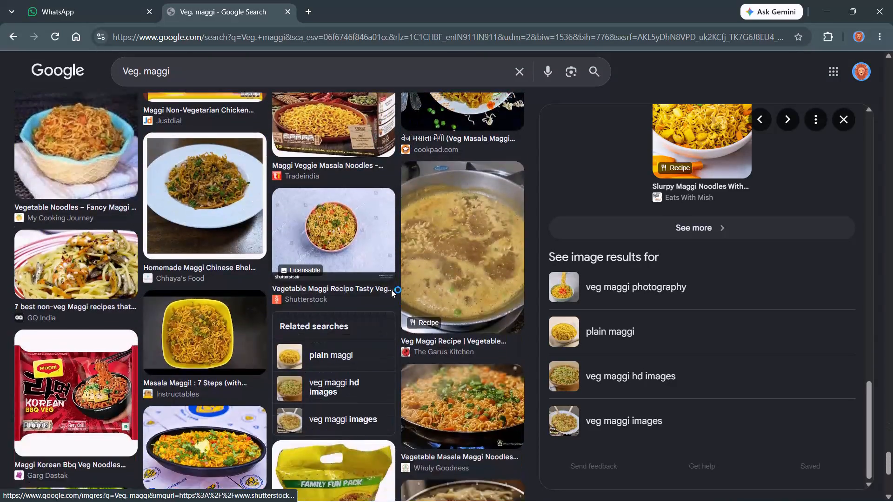
scroll(391, 290, down, 7)
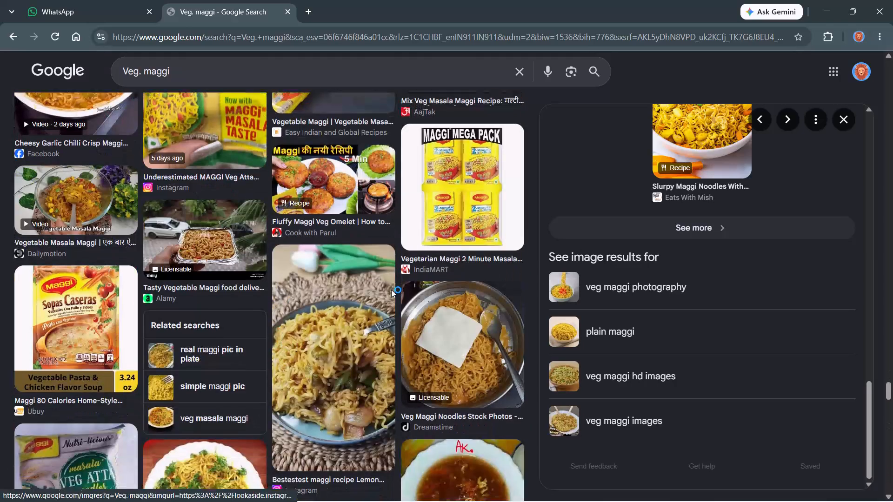
scroll(391, 290, down, 5)
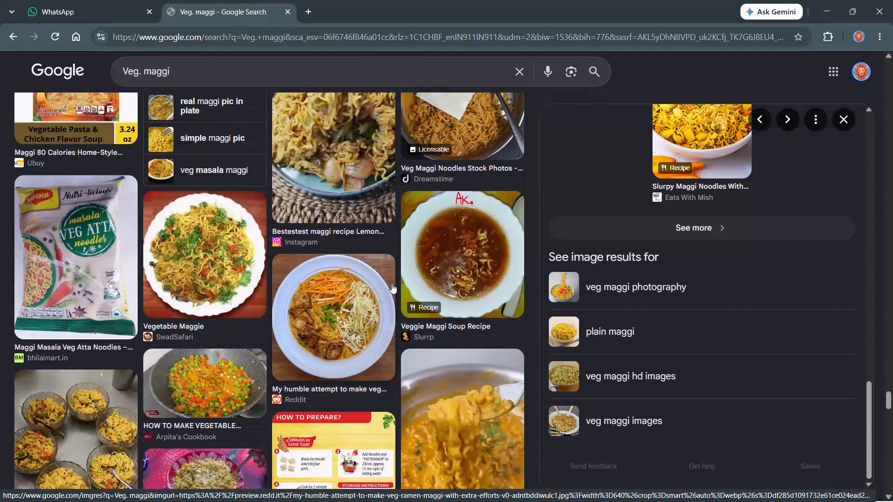
scroll(392, 284, down, 3)
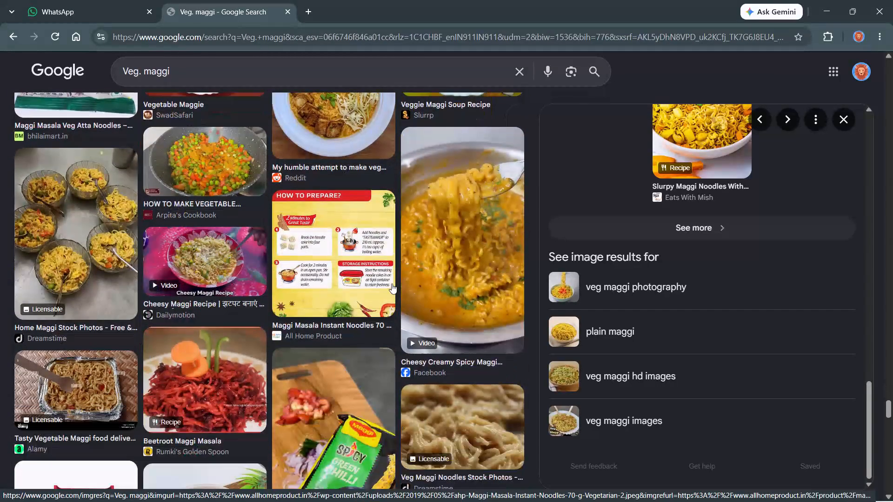
scroll(392, 284, down, 5)
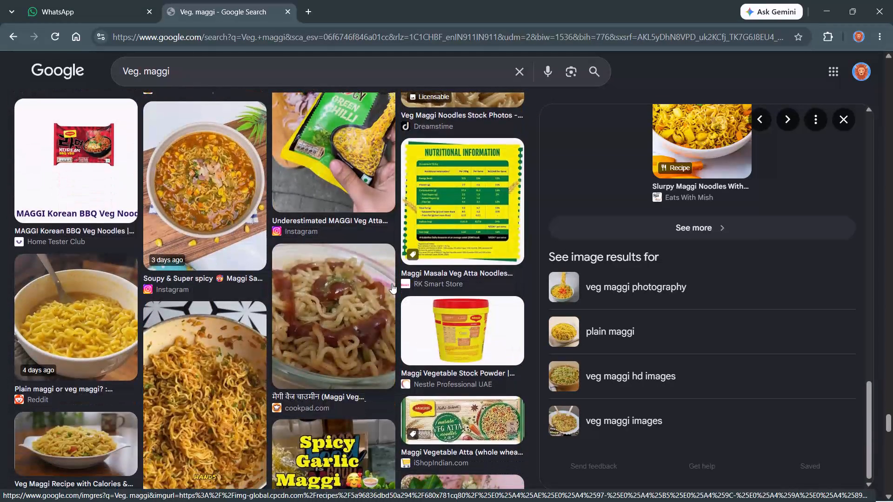
scroll(392, 284, down, 4)
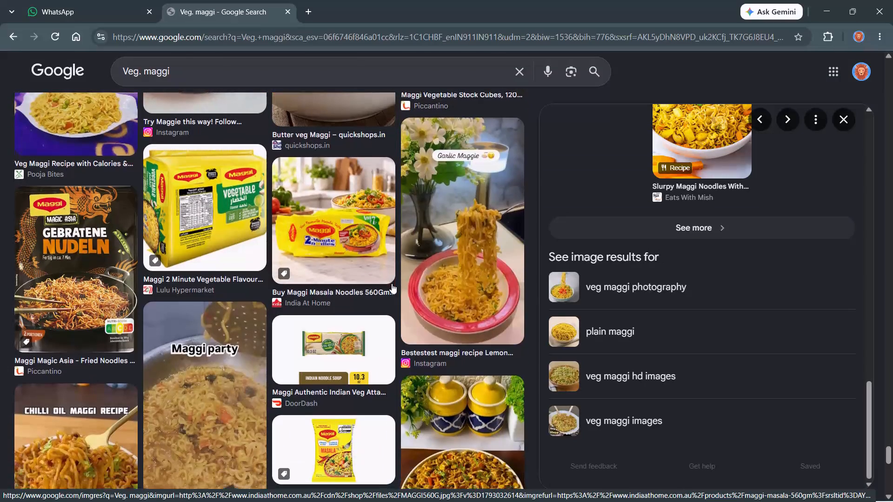
scroll(392, 284, down, 5)
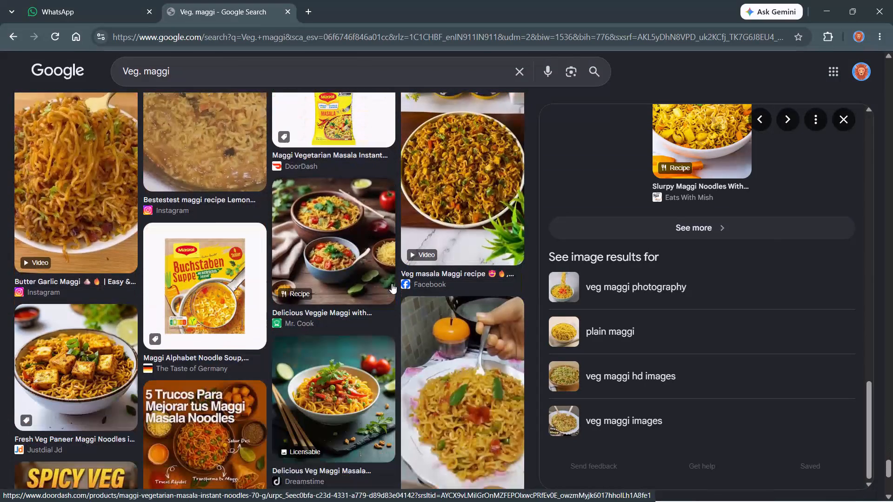
scroll(392, 284, down, 4)
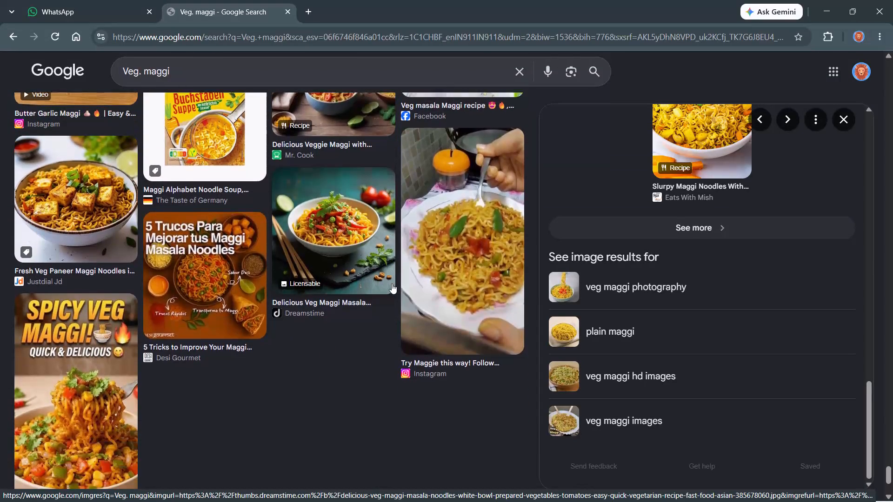
scroll(392, 284, down, 8)
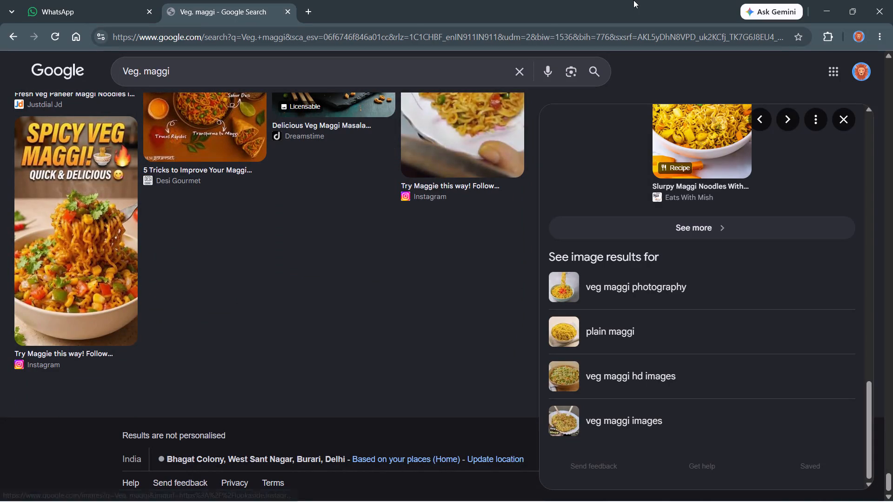
Return to the first Veg. maggi result and copy the VegeCravings Vegetable Masala Maggi plate photo.
scroll(633, 0, up, 1)
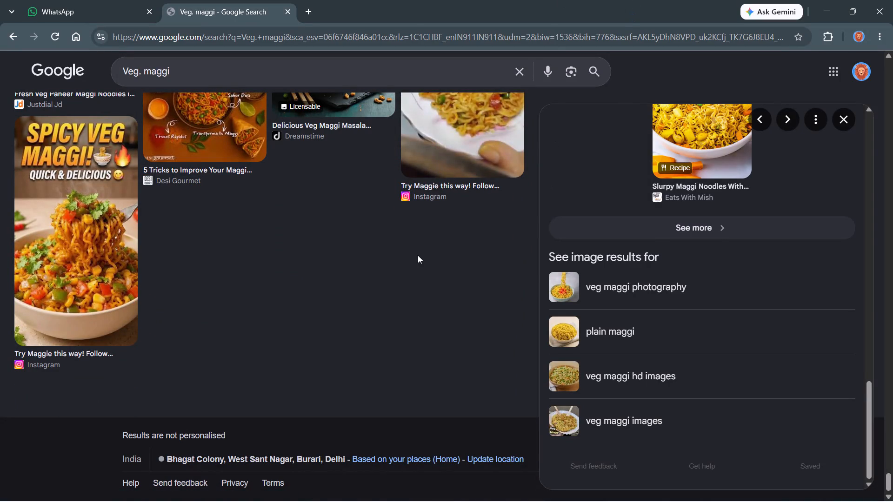
scroll(418, 255, up, 2)
scroll(369, 271, up, 8)
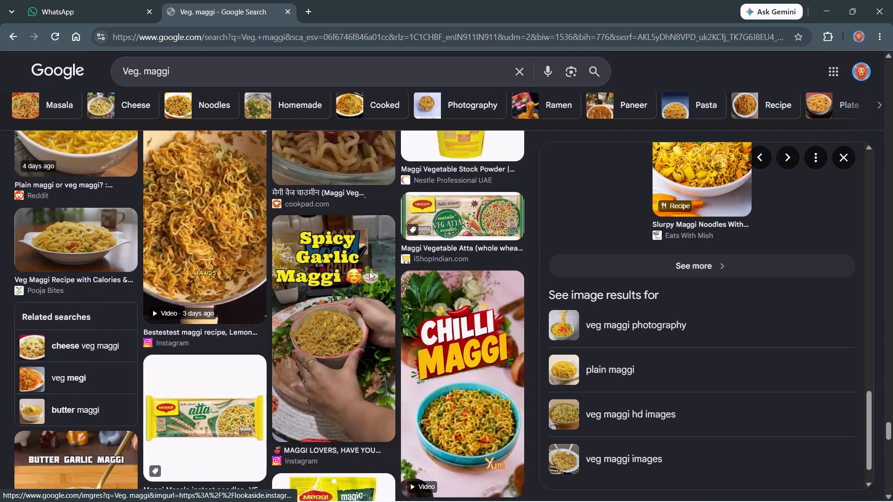
scroll(487, 216, up, 20)
scroll(487, 216, up, 7)
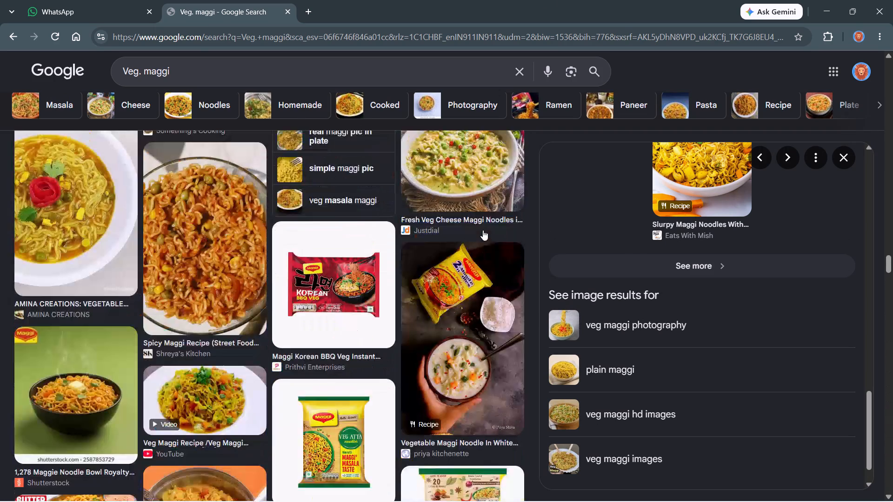
scroll(483, 230, up, 7)
scroll(135, 248, up, 9)
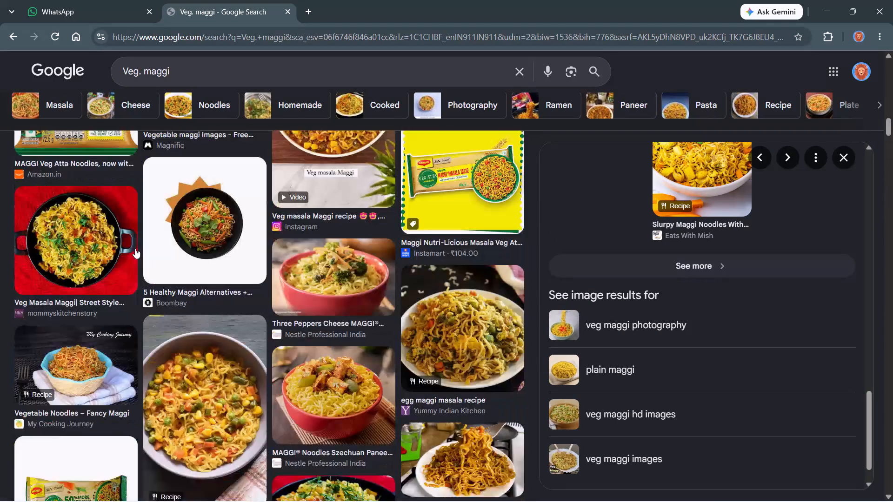
scroll(135, 248, up, 5)
click(115, 243)
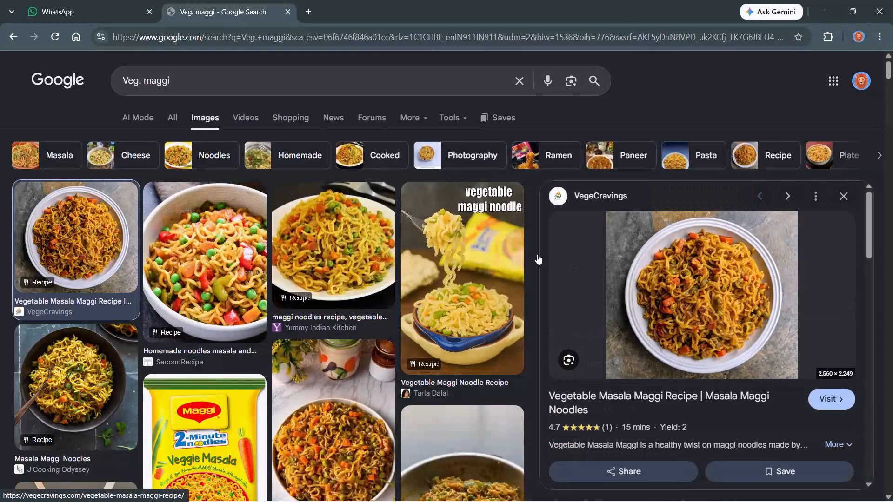
right_click(693, 257)
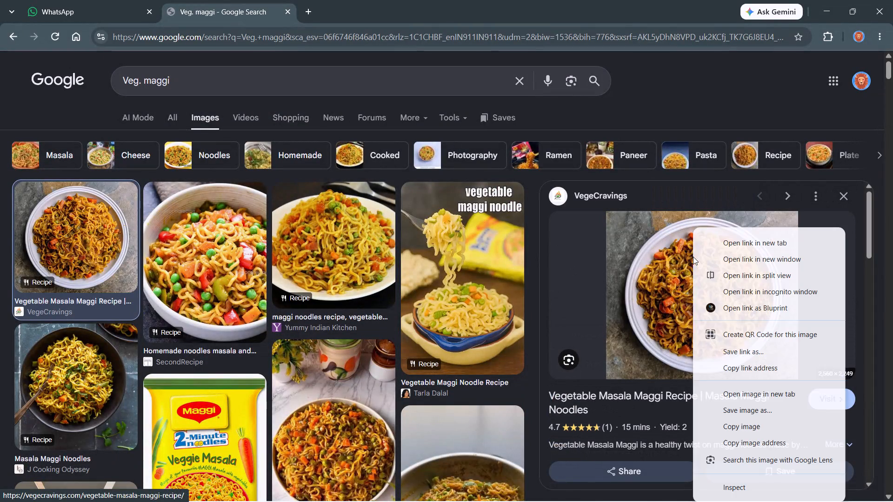
click(761, 425)
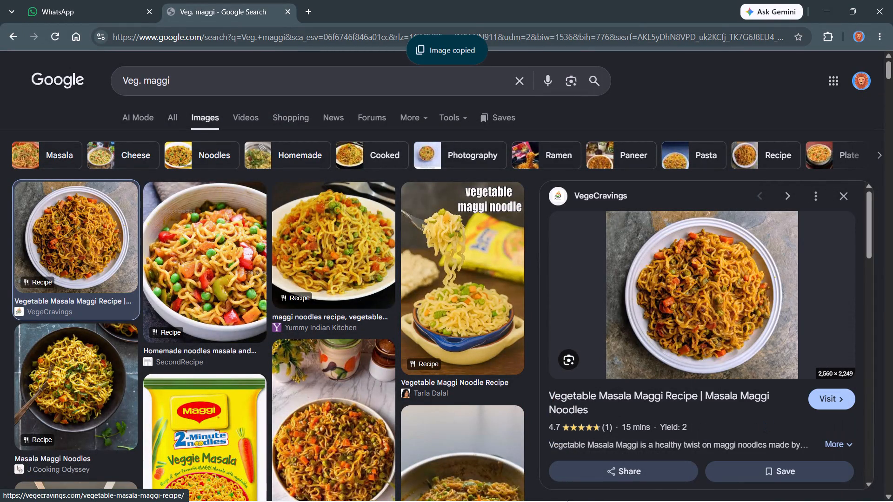
Paste the Maggi plate photo into the Illustrator menu, scale it to about 6.24 in wide, and position it over the Veg. Maggi placeholder.
click(573, 487)
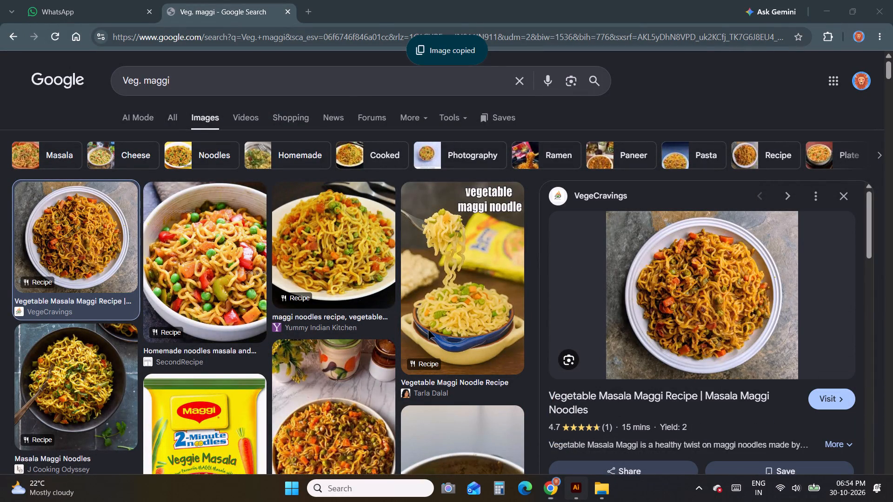
key(ctrl+v)
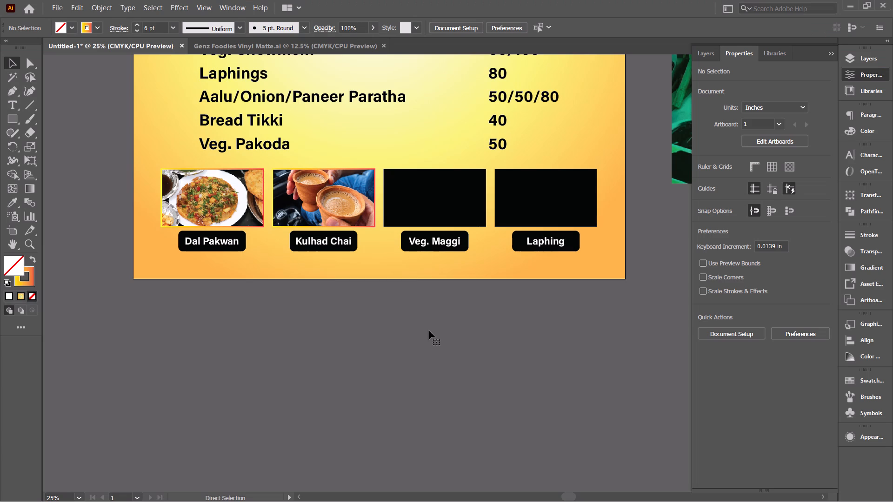
drag(432, 302, 433, 249)
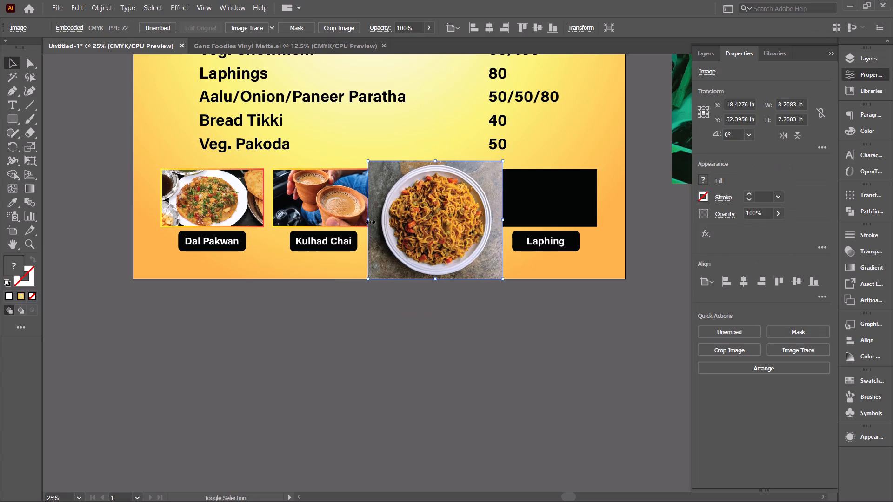
shift+drag(369, 221, 388, 223)
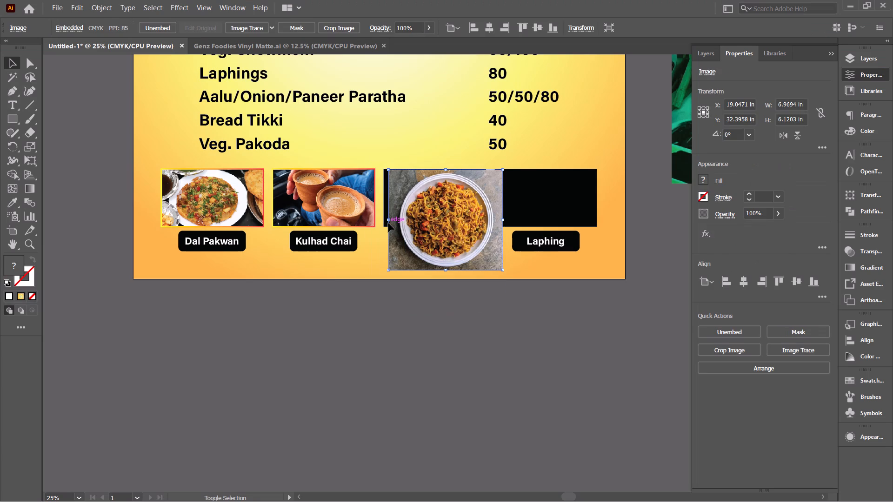
click(388, 221)
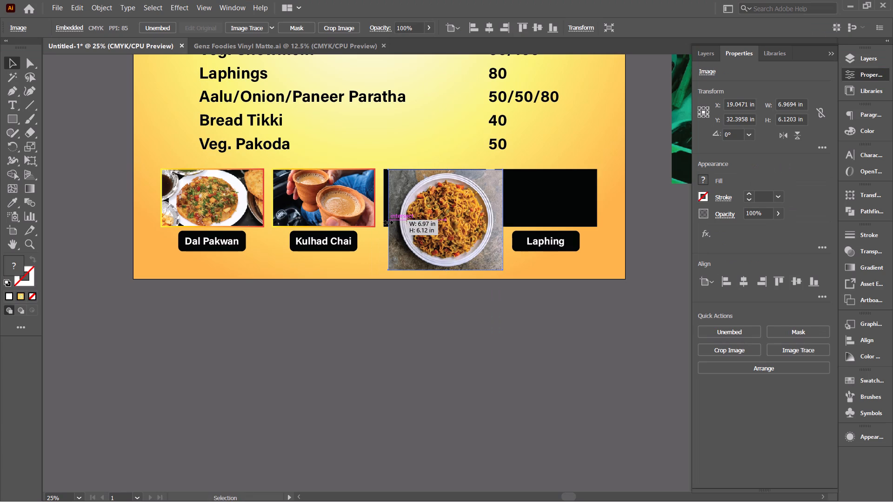
shift+drag(501, 219, 500, 218)
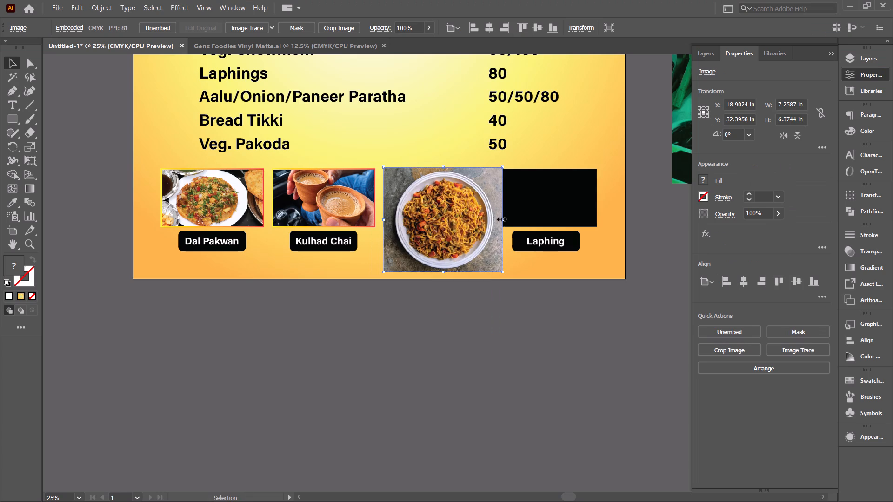
shift+drag(500, 218, 493, 219)
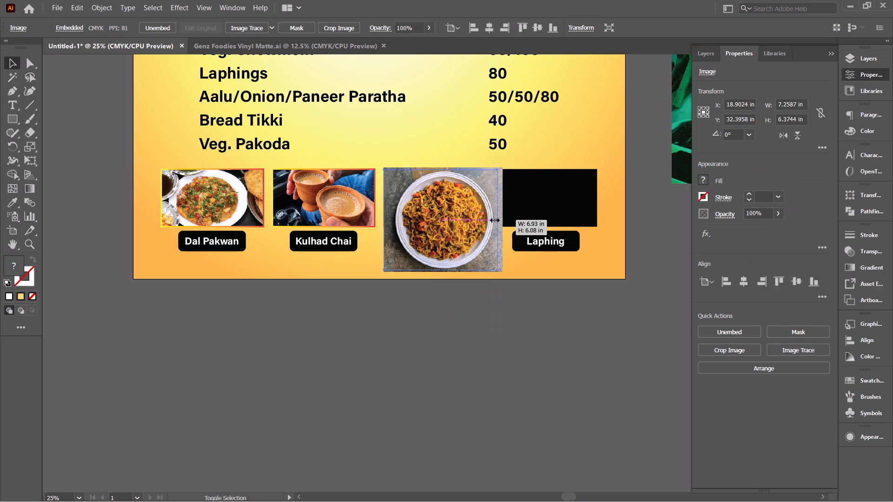
shift+drag(495, 222, 487, 218)
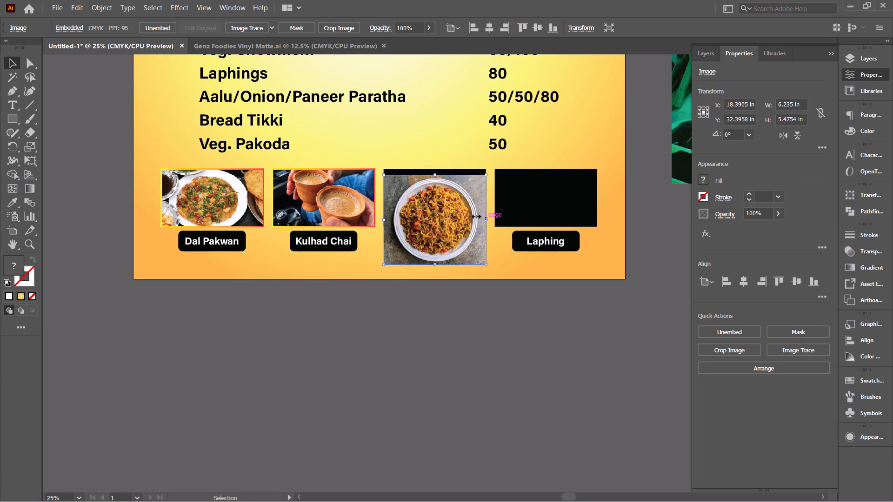
drag(452, 207, 451, 184)
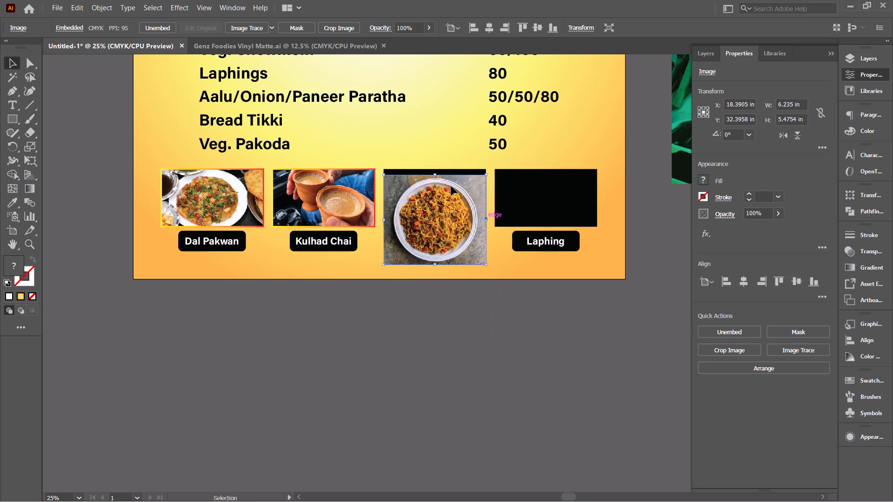
Send the Maggi photo to the back and clip it inside the black Veg. Maggi placeholder with a clipping mask.
key(ctrl+shift+bracketleft)
shift+click(451, 184)
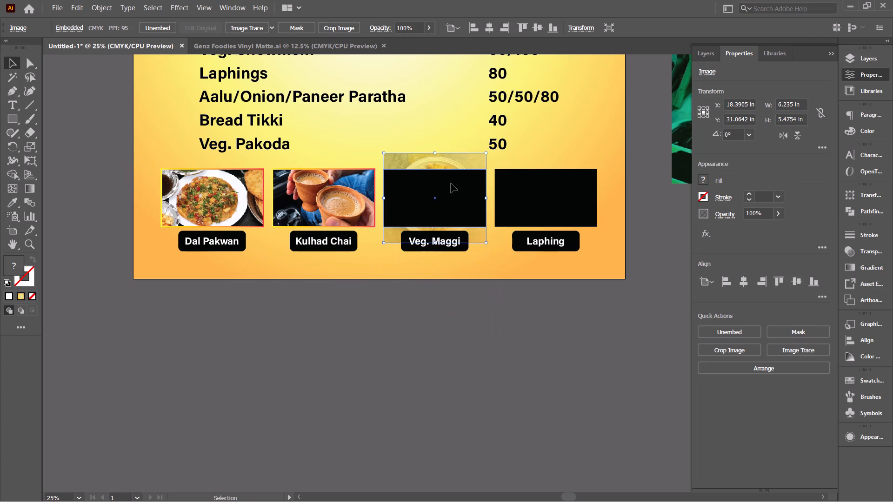
right_click(451, 184)
click(479, 281)
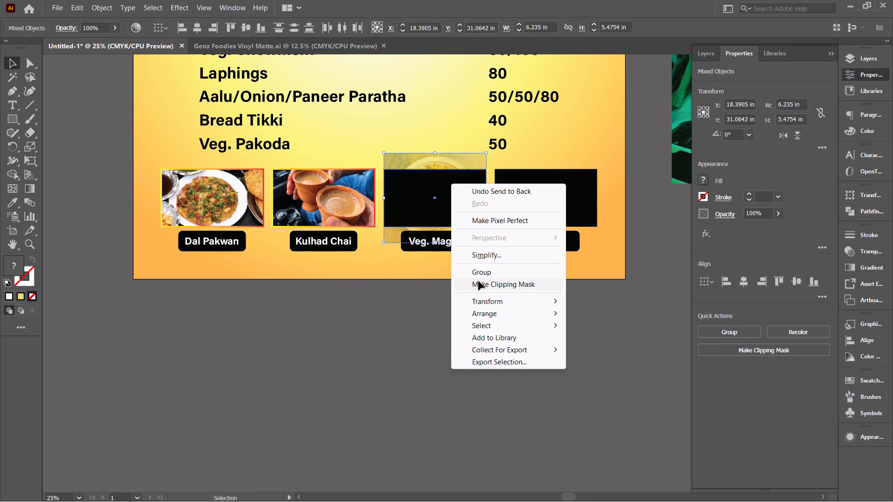
click(471, 343)
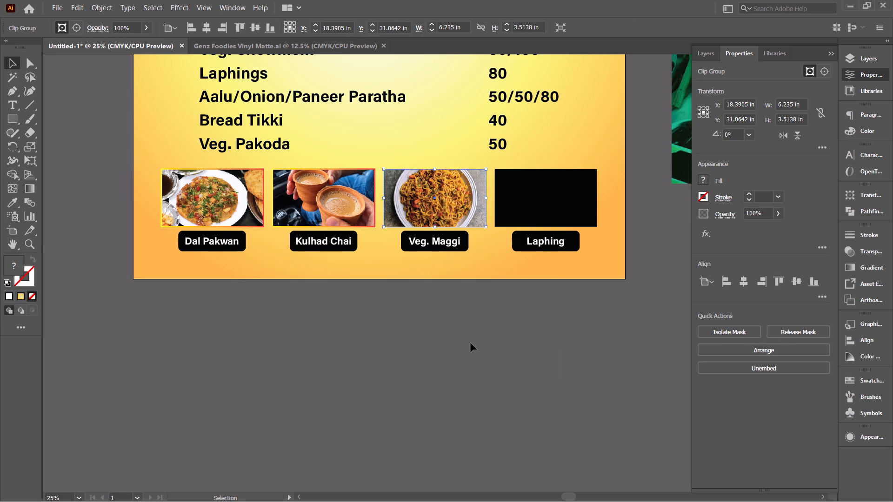
Apply the Kulhad Chai photo's 6 pt gradient outline to the clipped Veg. Maggi photo using the Eyedropper.
click(447, 201)
key(i)
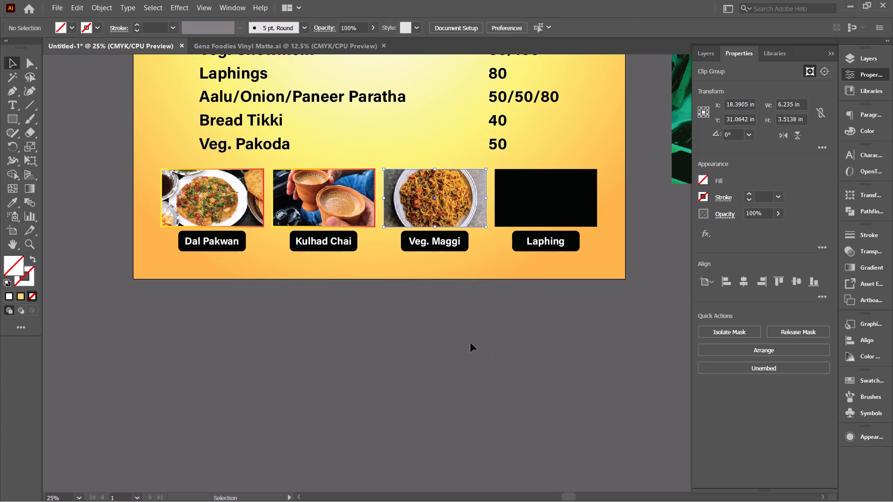
click(358, 196)
key(v)
click(486, 322)
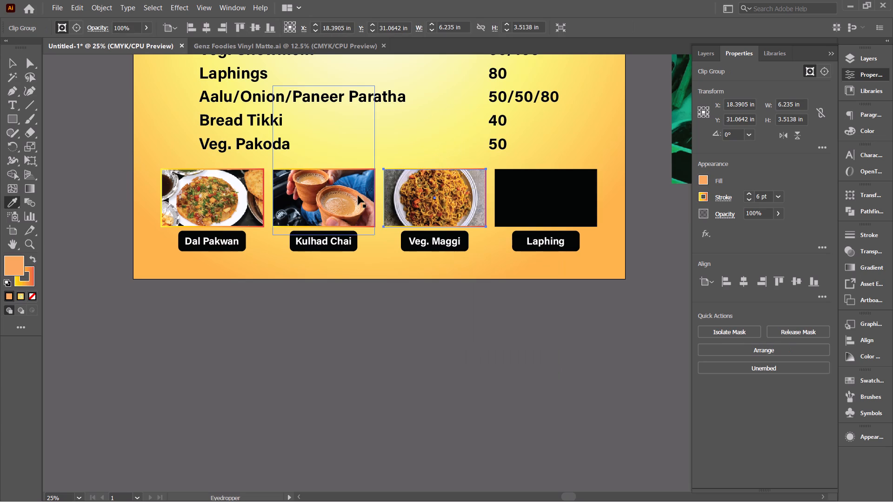
Switch to Chrome and search Google Images for "Laphing".
click(581, 496)
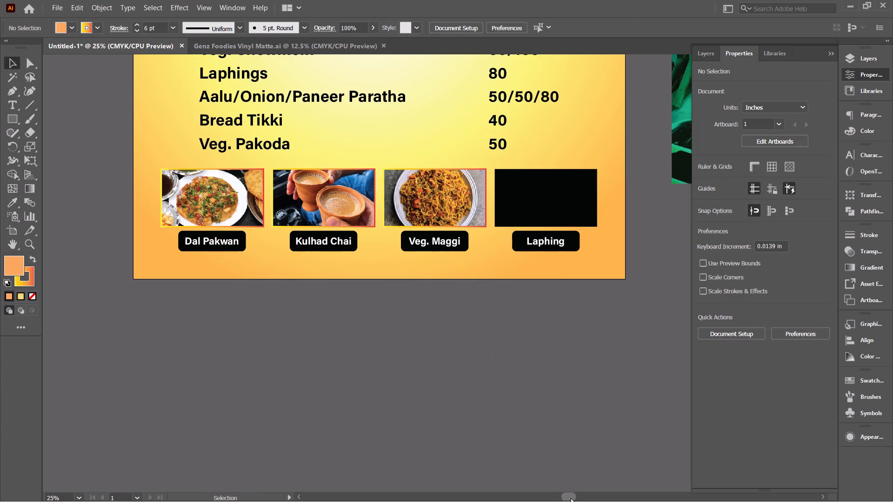
click(396, 81)
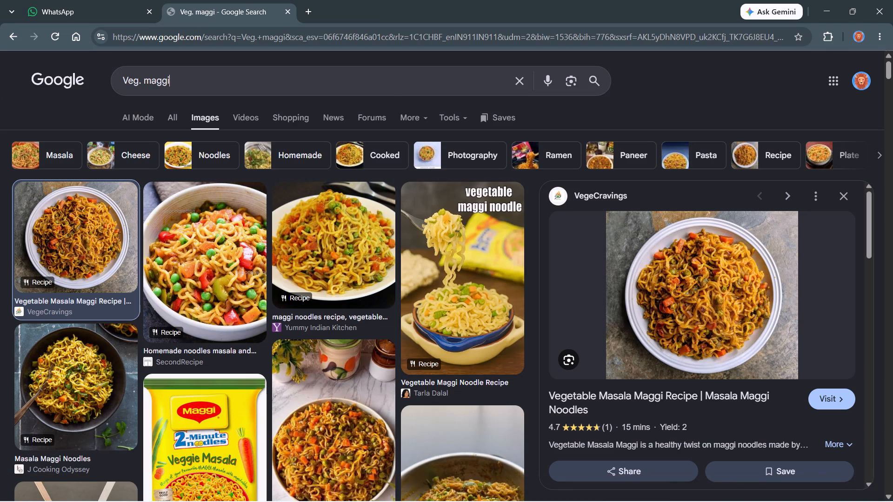
key(ctrl+a)
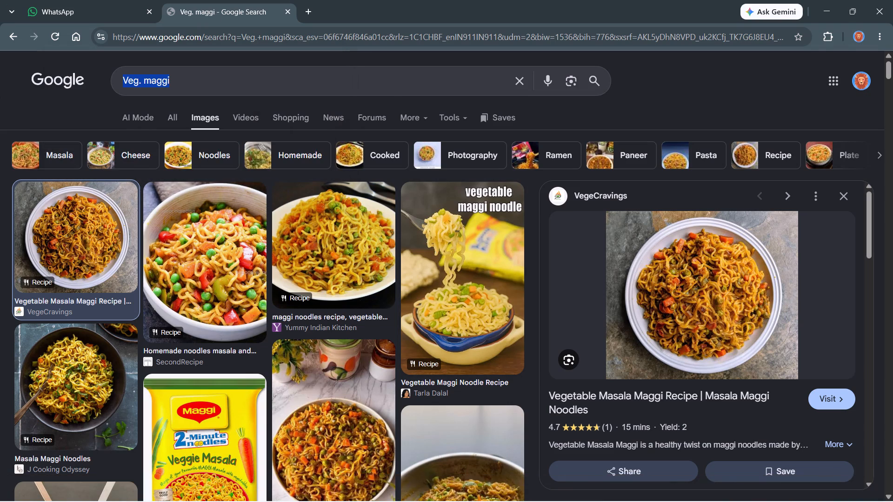
text(Laphing)
key(Return)
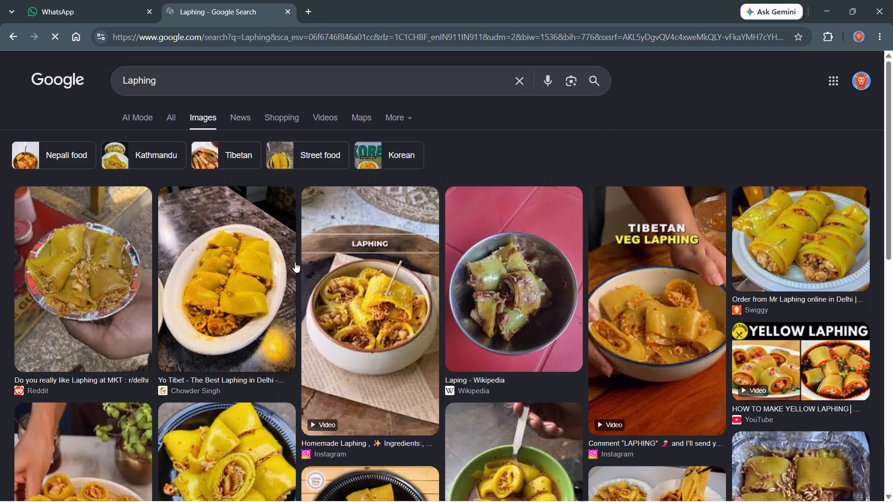
Examine the Laphing image results for a suitable plated dish photo.
scroll(474, 321, down, 1)
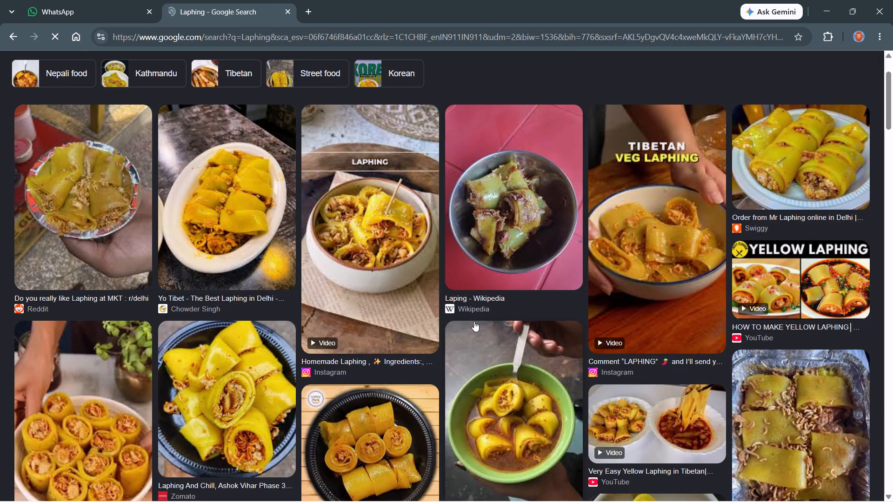
scroll(474, 321, down, 3)
scroll(474, 321, up, 5)
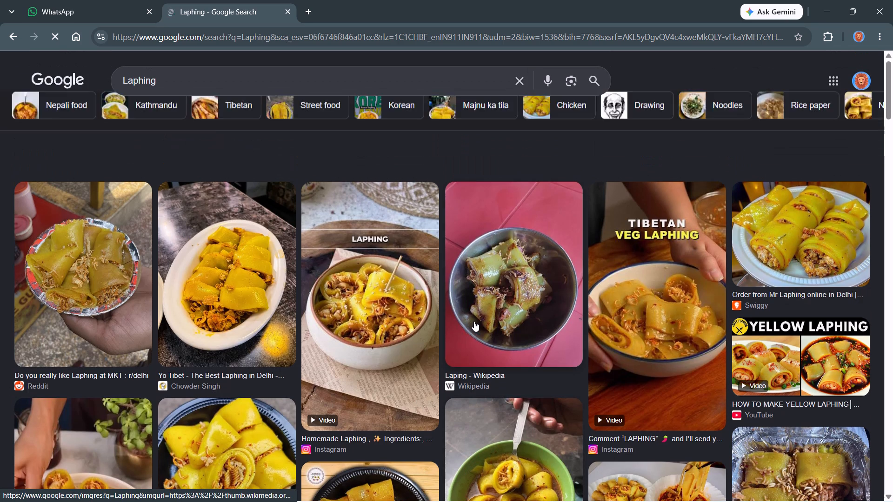
scroll(474, 321, down, 6)
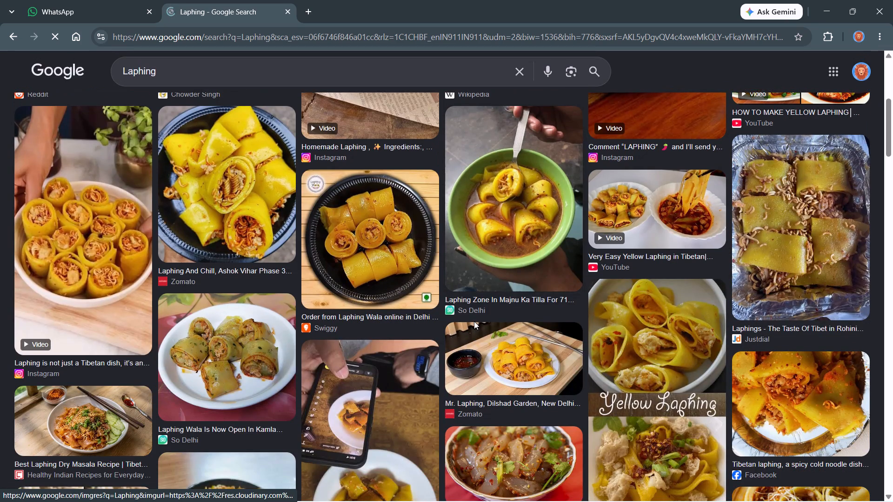
scroll(474, 321, down, 2)
scroll(474, 321, up, 1)
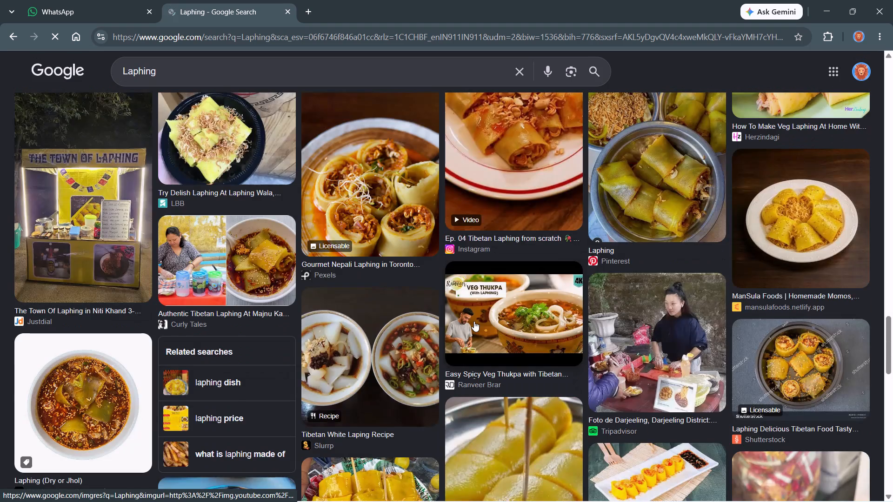
scroll(474, 321, up, 1)
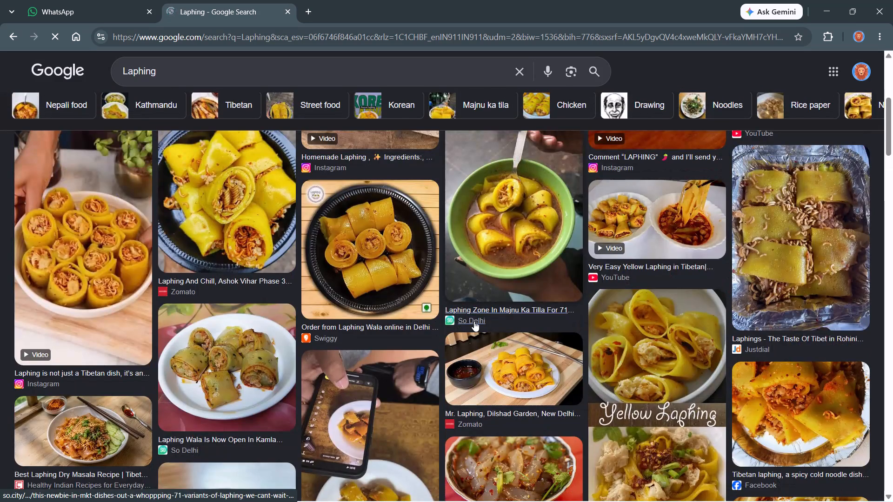
scroll(474, 321, up, 3)
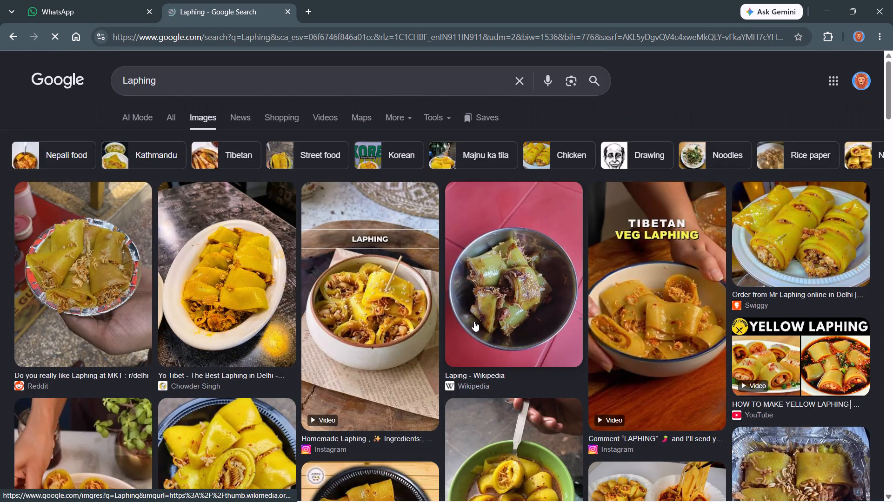
scroll(474, 321, down, 5)
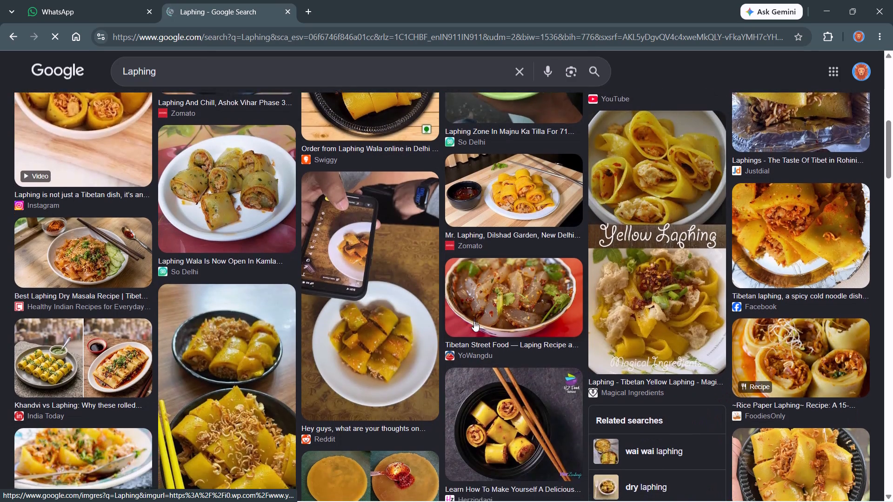
Preview the Best Laphing Dry Masala Recipe photo and examine its related images.
click(89, 252)
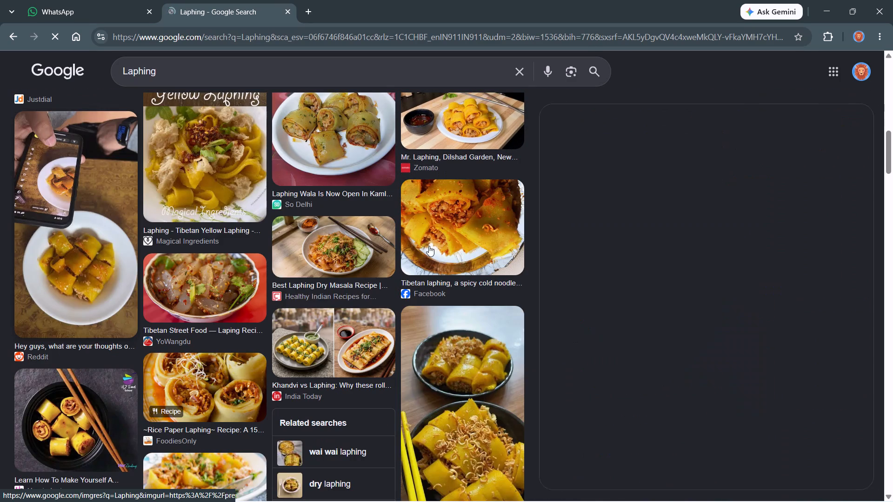
scroll(697, 257, down, 2)
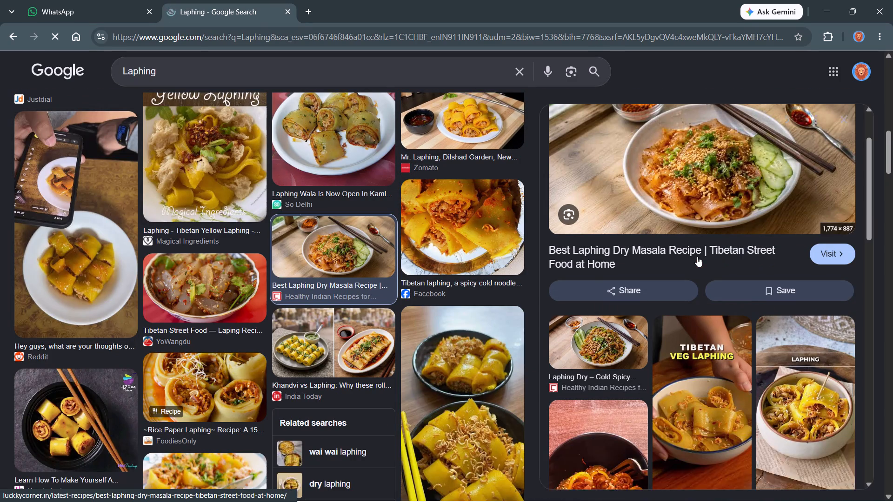
scroll(697, 257, down, 3)
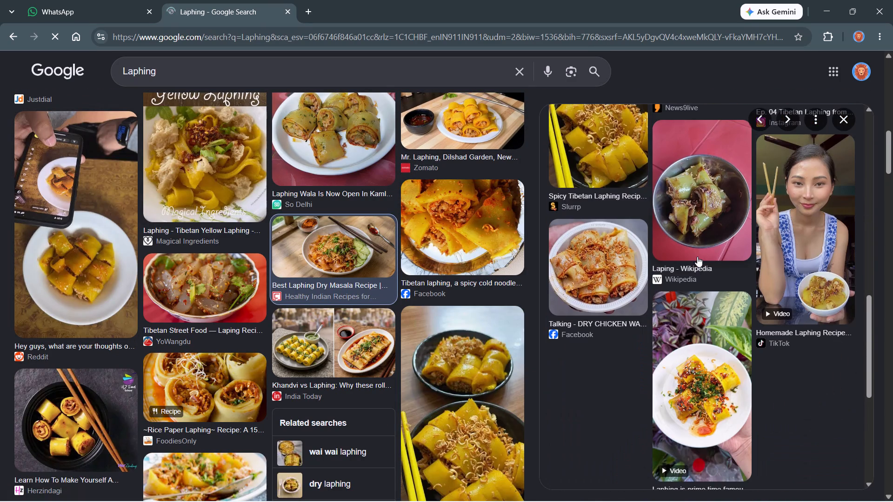
scroll(697, 257, up, 2)
Open the News9live "How to make Laphing at home" related photo and copy the image.
click(700, 240)
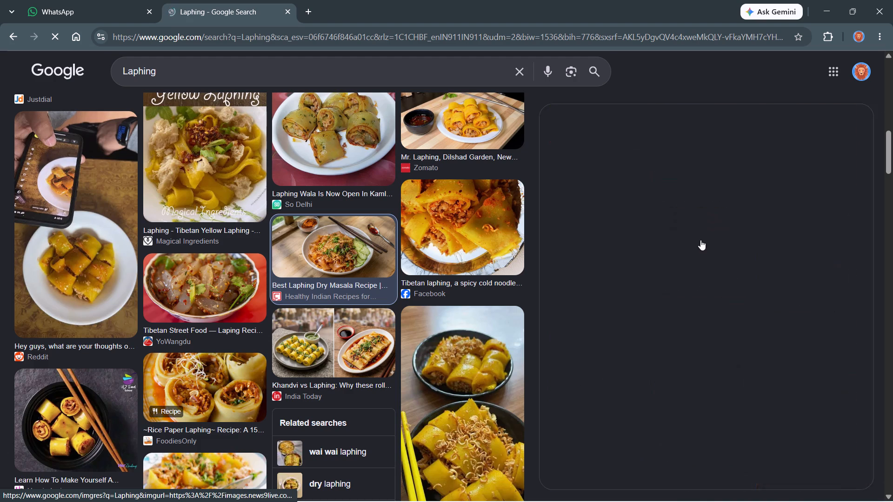
right_click(718, 238)
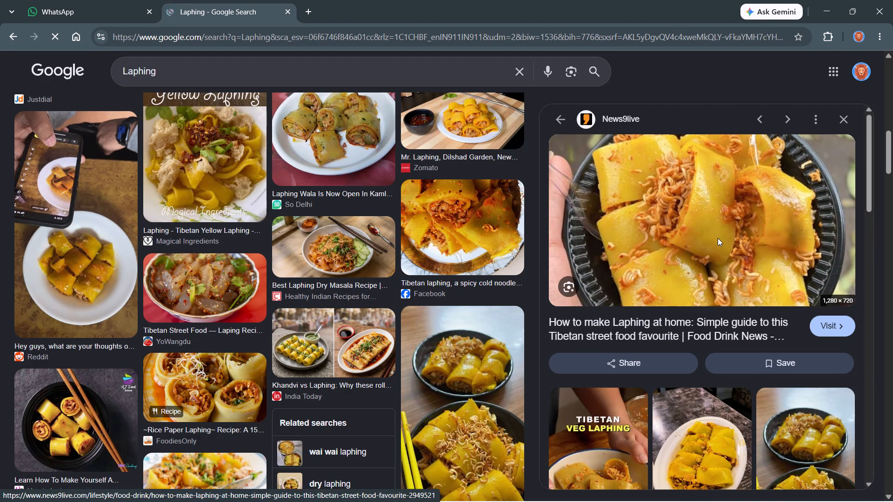
click(782, 422)
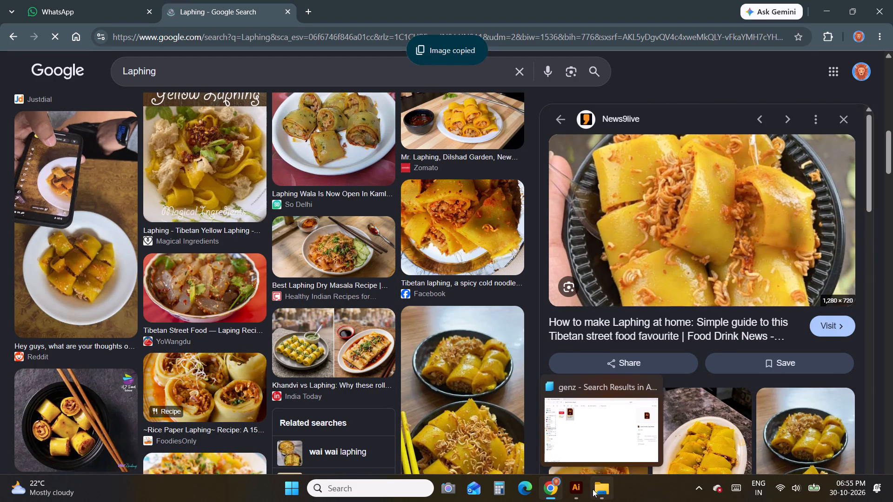
Switch to Illustrator, paste the Laphing photo, and scale it to about 6.7 × 3.77 in over the black placeholder above the Laphing caption.
click(579, 489)
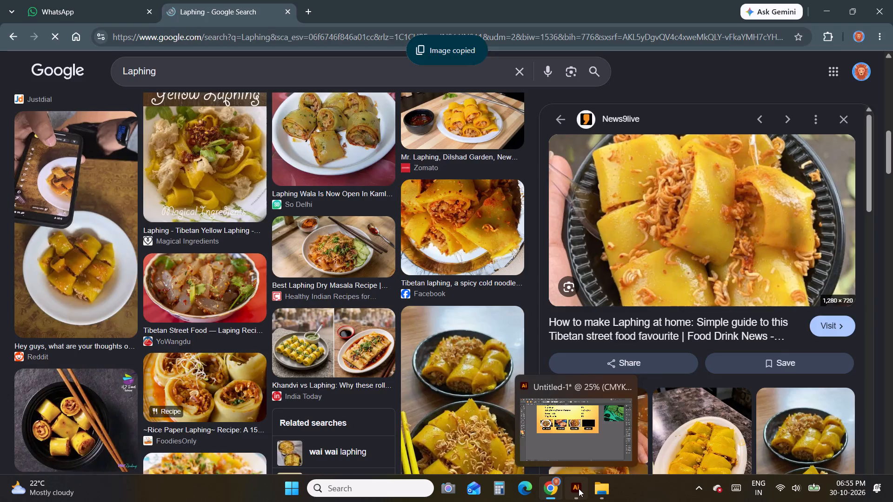
key(ctrl+v)
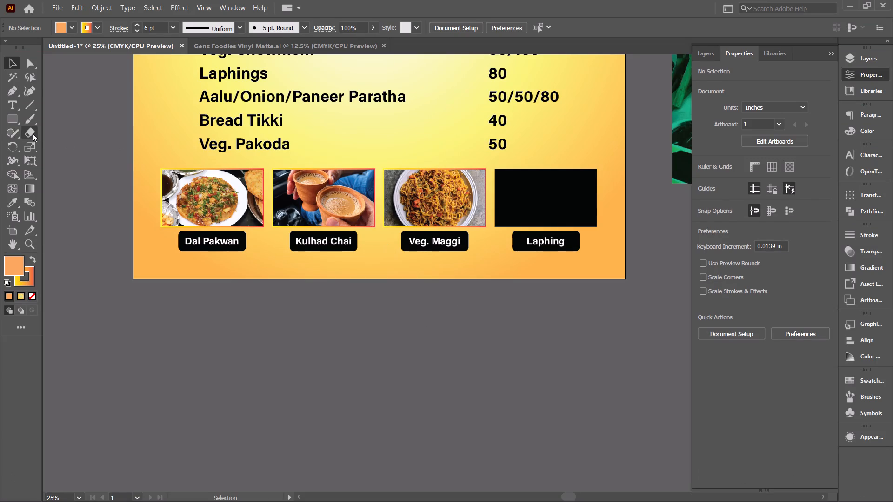
key(ctrl+v)
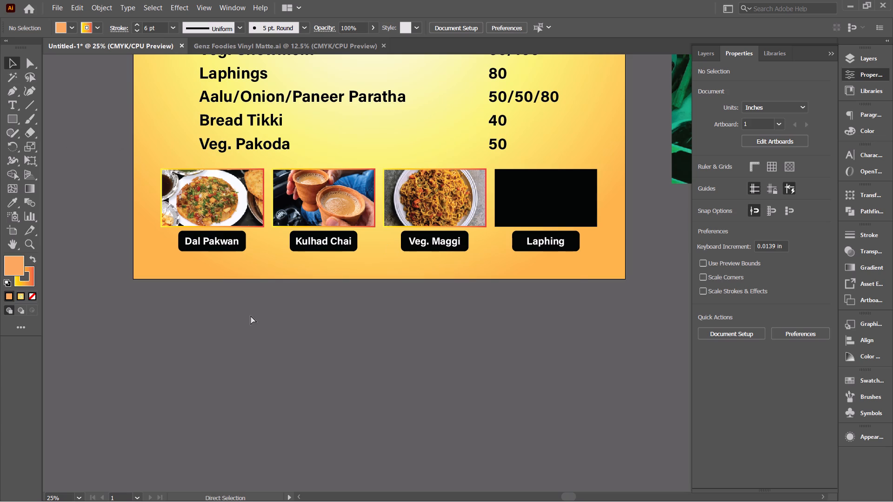
drag(292, 273, 442, 285)
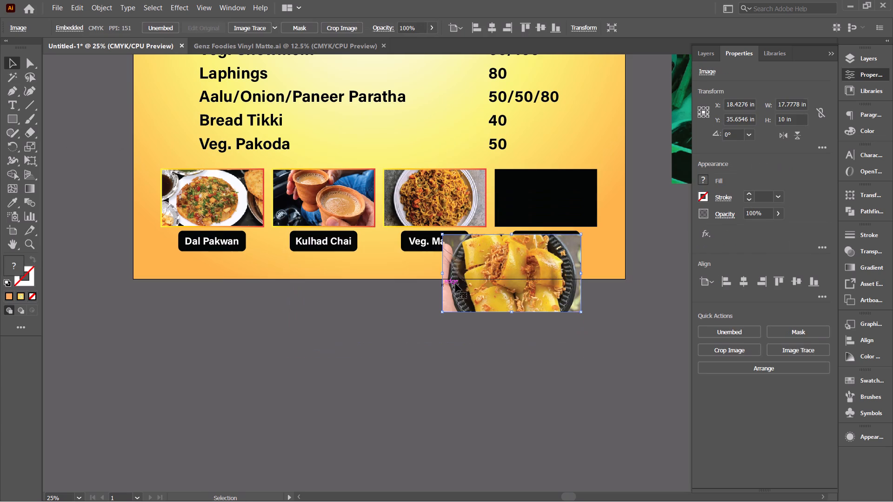
drag(468, 282, 525, 230)
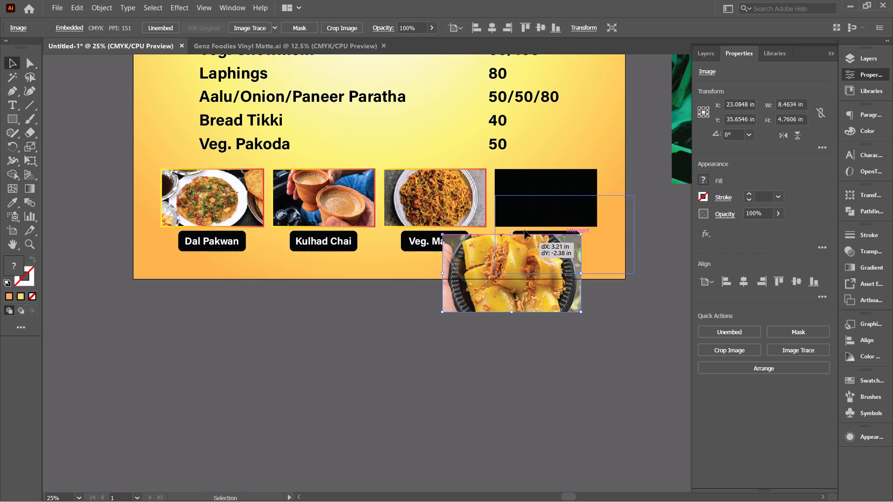
drag(525, 230, 518, 218)
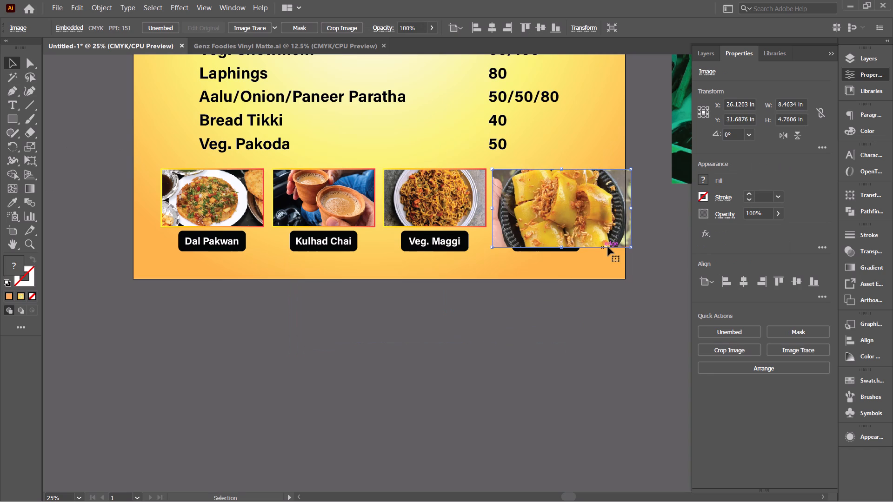
drag(633, 246, 608, 247)
drag(608, 247, 609, 230)
drag(592, 219, 588, 219)
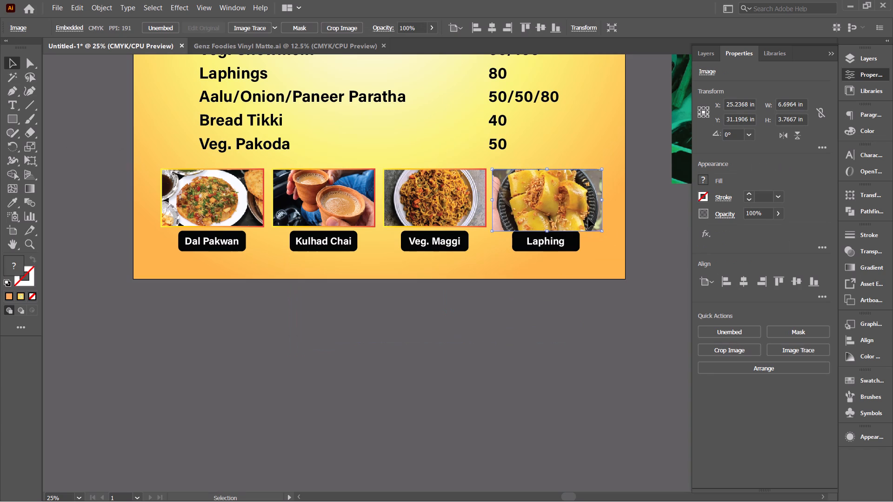
drag(588, 219, 587, 219)
drag(587, 219, 593, 219)
Send the Laphing photo behind its black placeholder and clip it to that rectangle with a clipping mask.
key(ctrl+shift+bracketleft)
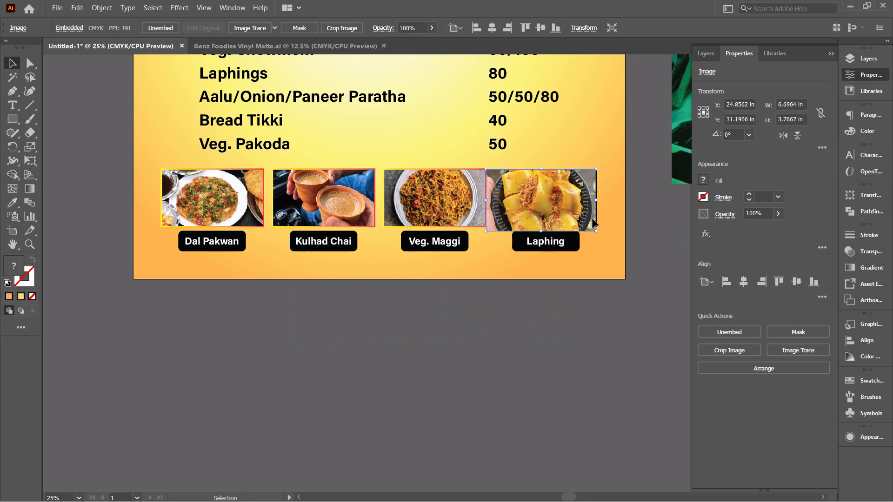
shift+click(579, 207)
right_click(579, 207)
click(610, 306)
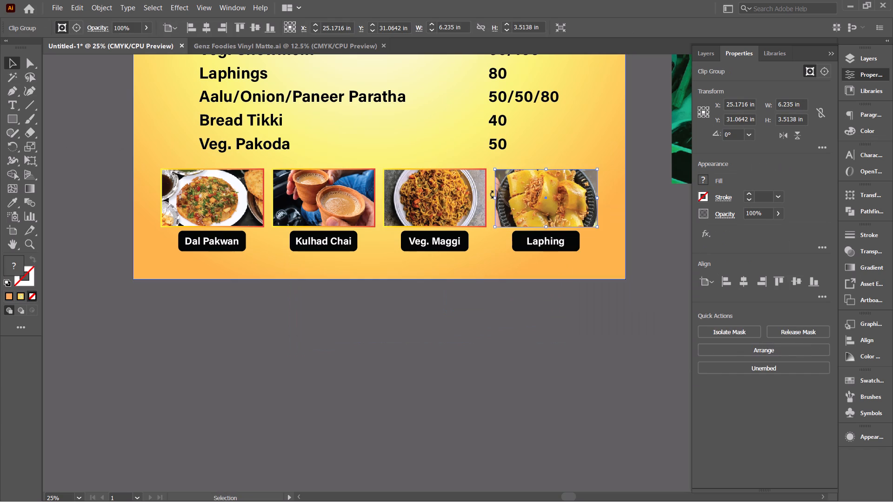
Apply the Veg. Maggi photo's 6 pt gradient stroke to the clipped Laphing photo with the Eyedropper.
click(548, 369)
click(560, 212)
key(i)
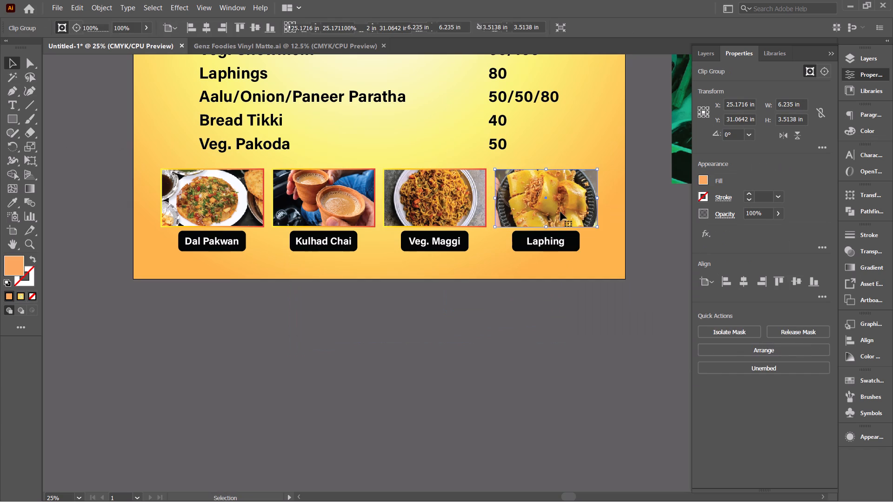
click(477, 198)
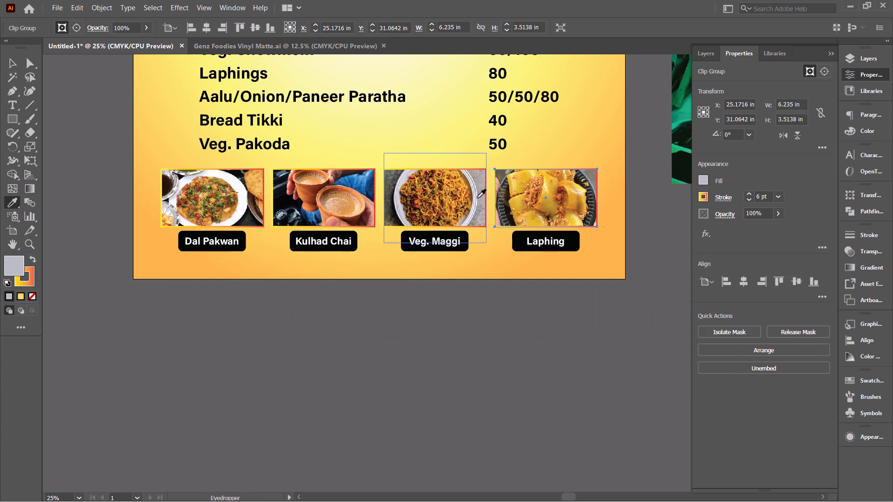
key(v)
click(480, 244)
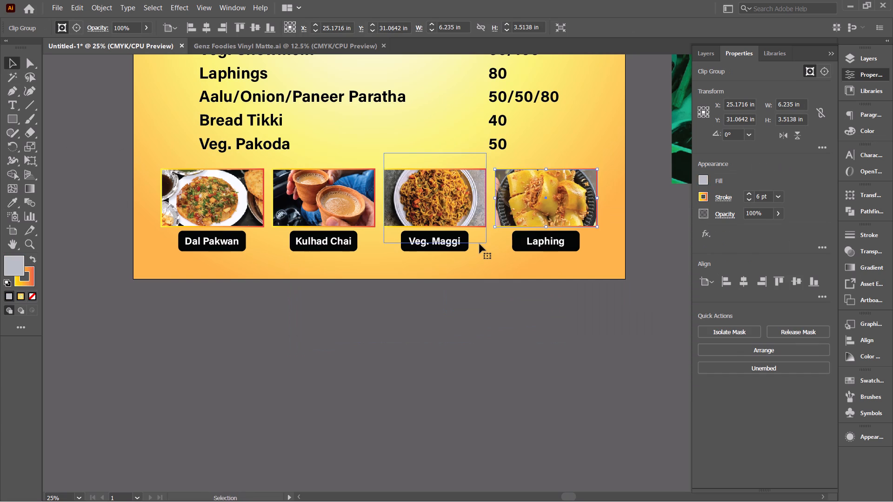
Select all the artwork on the 30 × 36 in Gen-Z Foodies menu, excluding the green reference photo, and copy it.
ctrl+alt+scroll(480, 244, down, 3)
click(435, 335)
scroll(471, 246, up, 1)
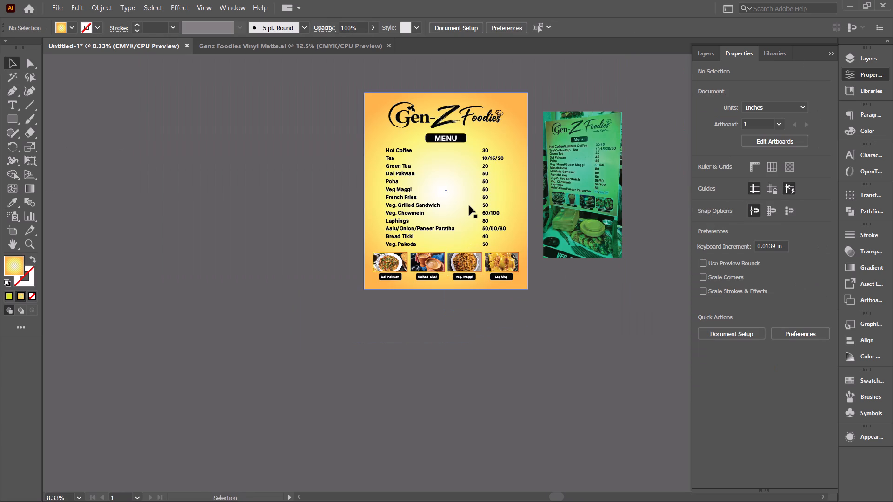
drag(358, 90, 367, 114)
drag(367, 114, 531, 352)
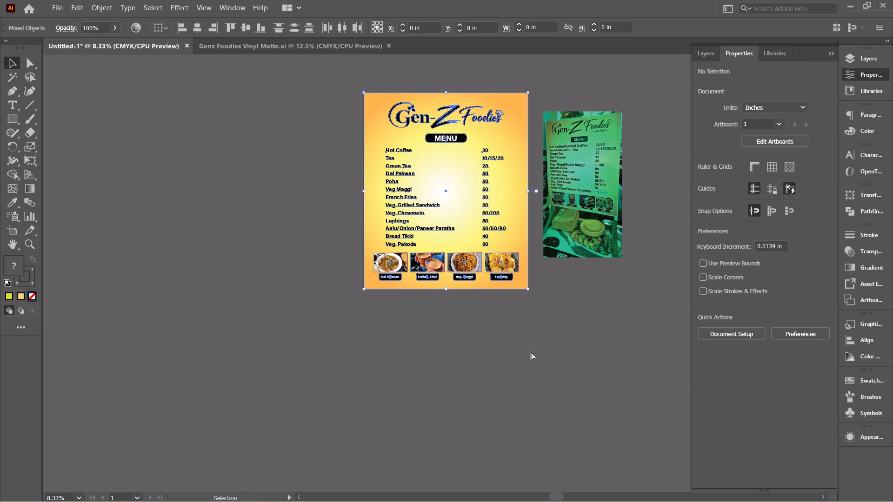
key(ctrl+c)
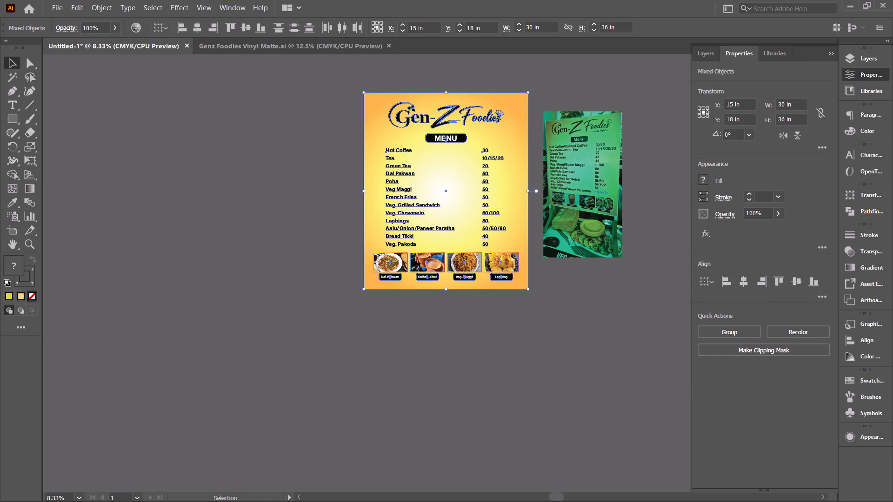
Switch to the Chrome browser.
click(551, 496)
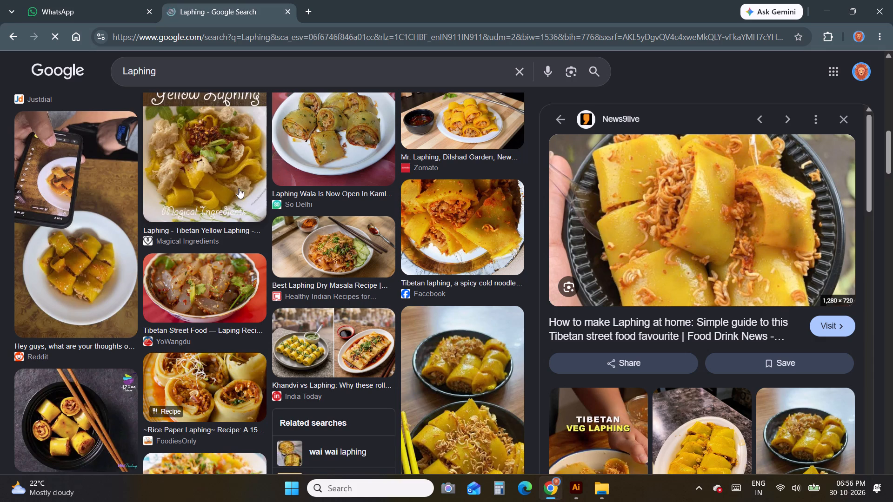
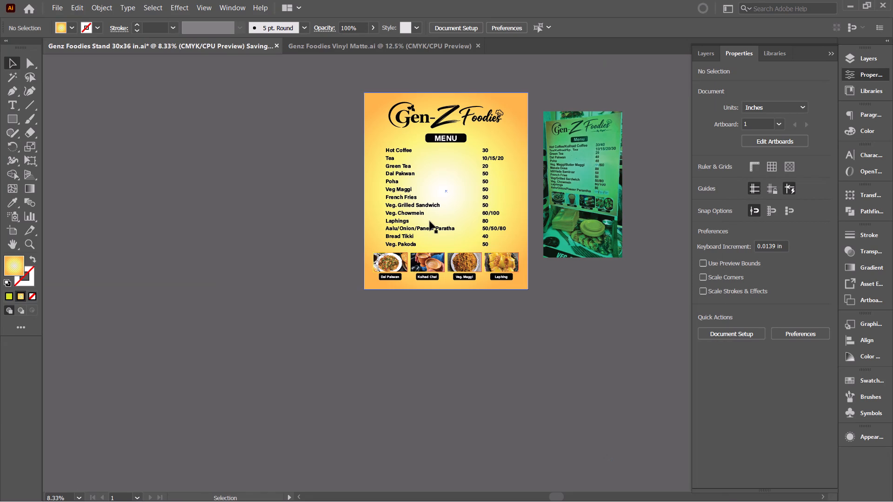
Delete the Bread Tikki line from the menu item list and its price, 40, from the price column.
scroll(413, 231, up, 2)
drag(413, 239, 411, 242)
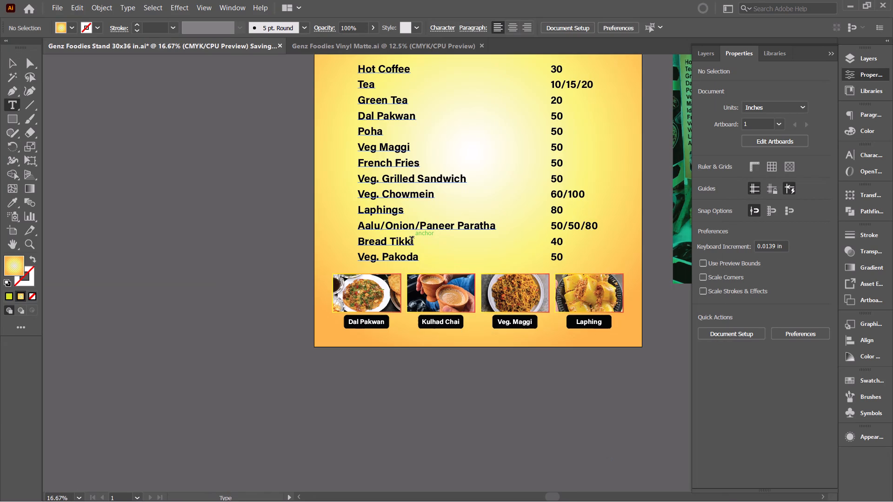
drag(411, 242, 361, 241)
drag(413, 242, 411, 242)
drag(411, 242, 345, 239)
drag(561, 244, 544, 244)
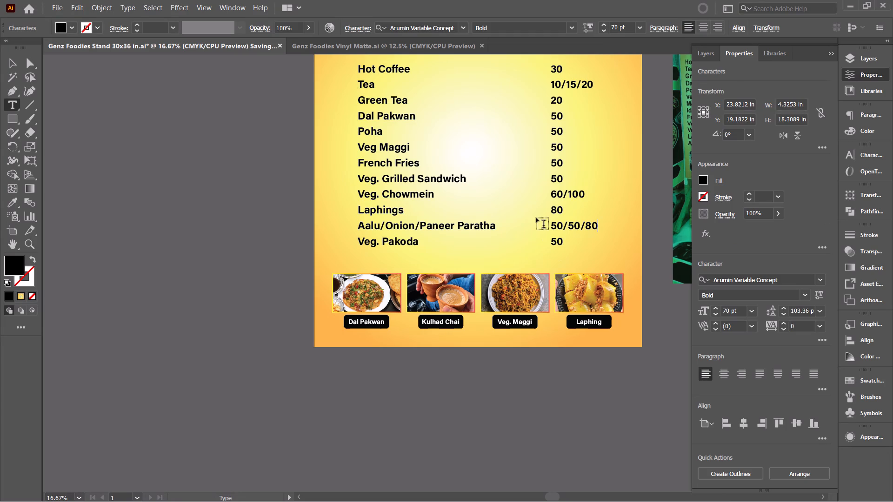
Extend the Tea entry in the menu item list to read "Tea/Gur Tea".
scroll(536, 218, up, 2)
click(373, 142)
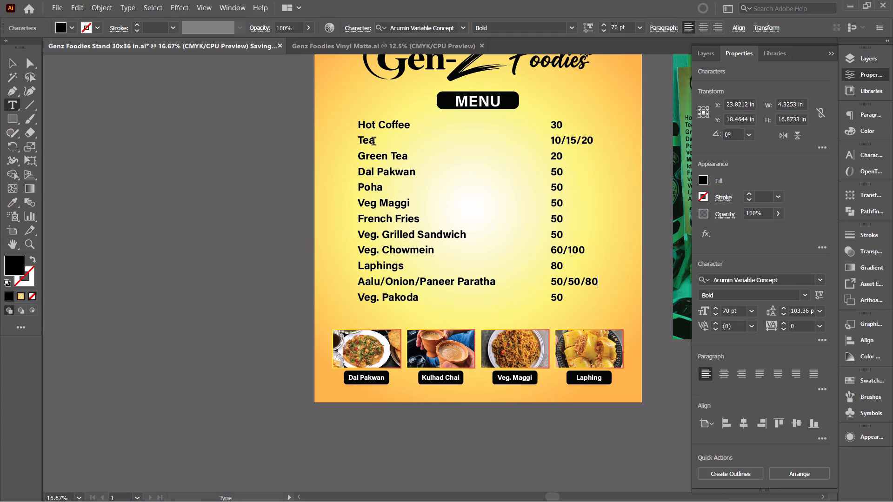
key(slash)
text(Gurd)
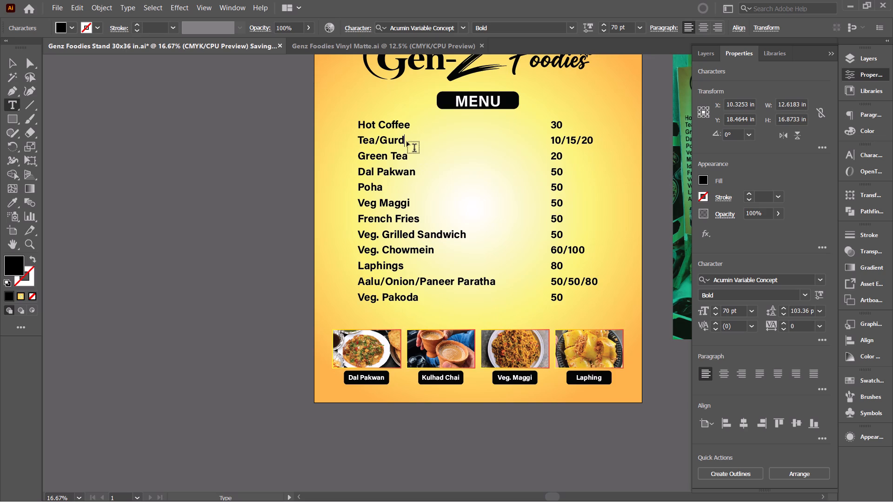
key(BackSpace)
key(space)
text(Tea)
Correct the second entry in the menu item list to read "Tea/Gurh Tea".
click(399, 142)
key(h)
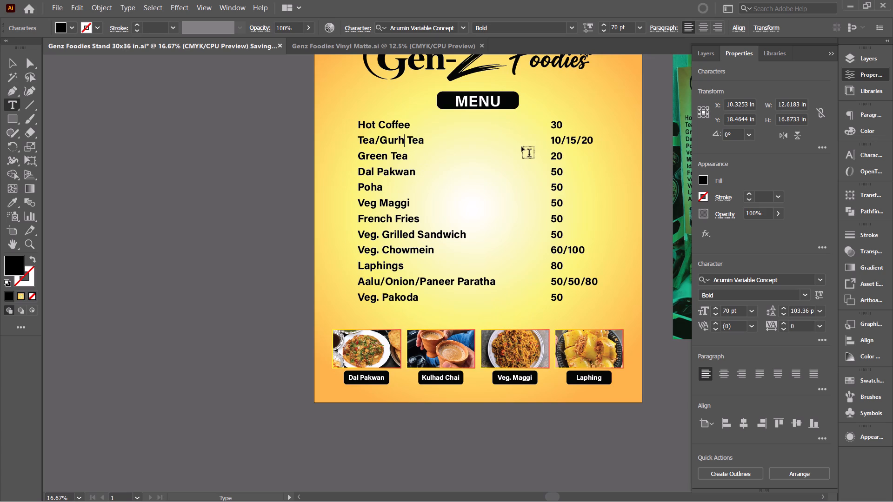
click(12, 66)
click(187, 169)
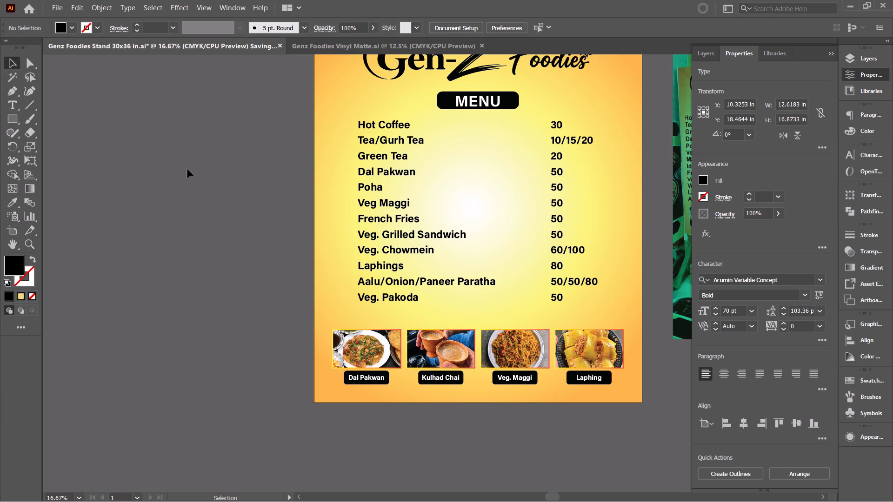
Select the entire Gen-Z Foodies menu board, including its background, text and food photos, and copy it.
ctrl+alt+scroll(266, 158, down, 3)
scroll(276, 207, up, 1)
drag(261, 98, 187, 169)
drag(187, 169, 445, 354)
key(ctrl+c)
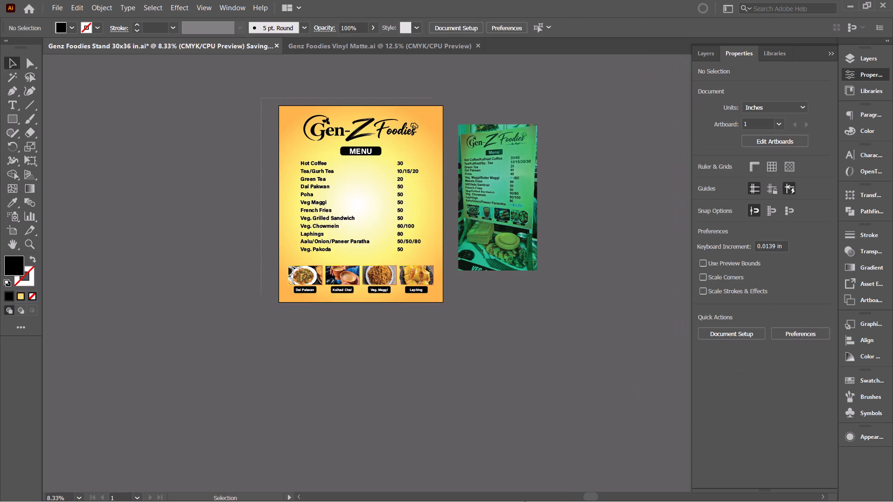
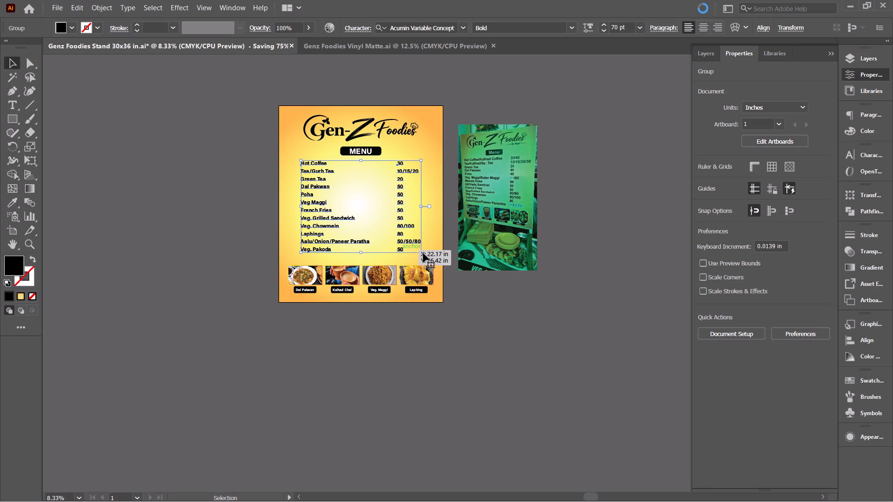
Scale up the grouped menu item list and price column slightly, keeping it between the MENU heading and the food photos.
drag(422, 253, 423, 253)
drag(423, 253, 429, 260)
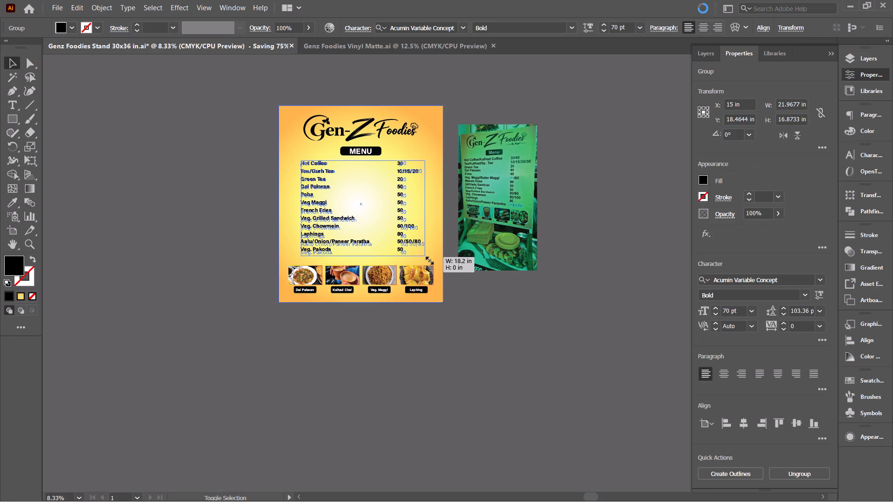
Centre the enlarged group of menu items and prices horizontally on the artboard, then clear the selection.
triple_click(746, 422)
click(746, 422)
click(585, 403)
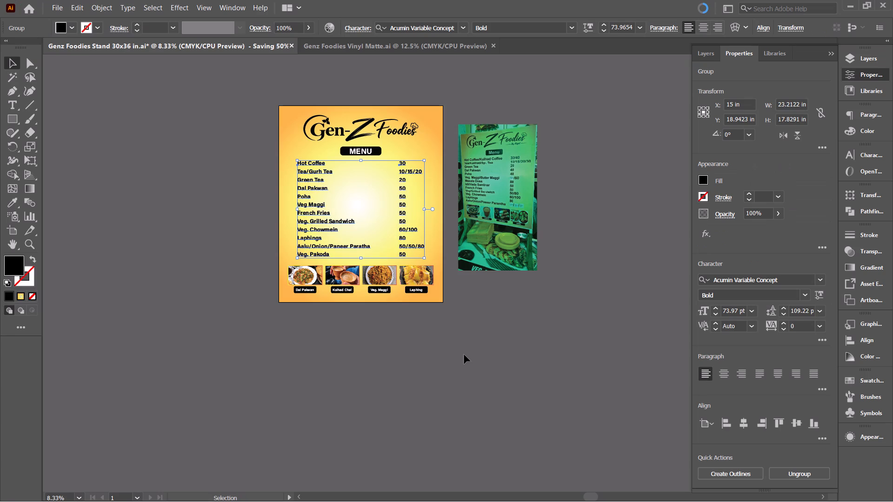
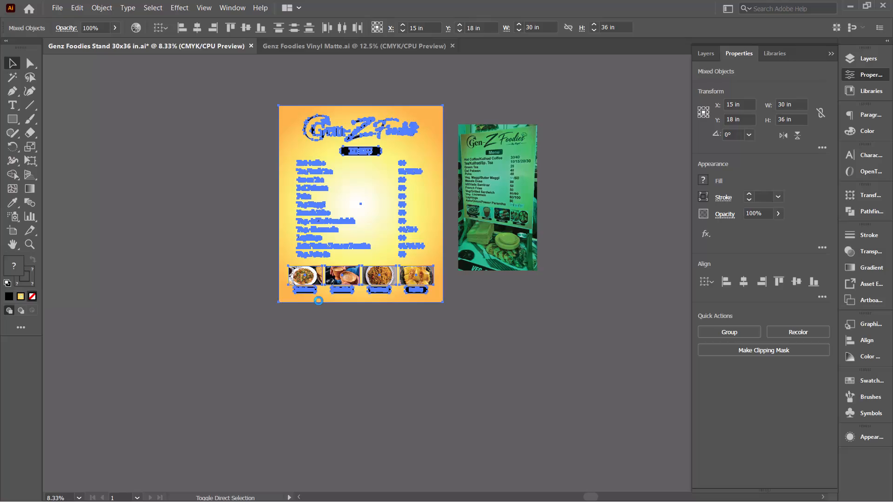
Save the menu board as a PDF file named Genz Foodies Stand 30x36 in.
click(339, 376)
click(347, 392)
click(545, 411)
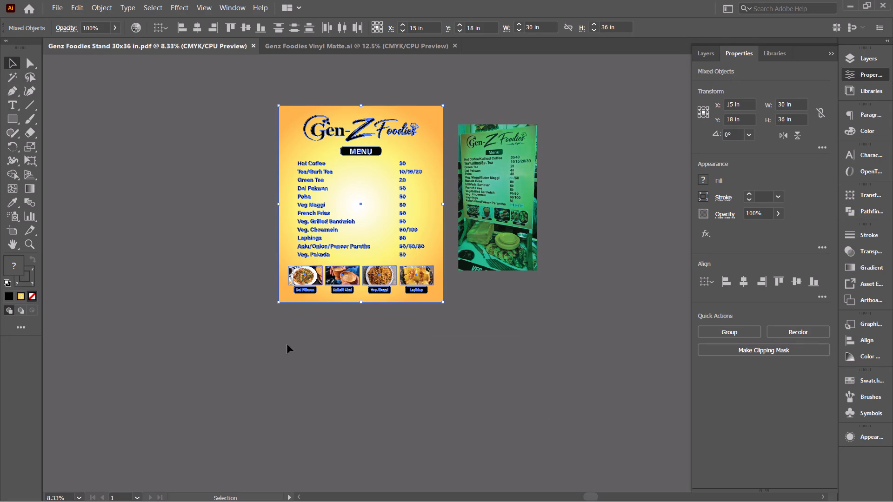
Start exporting the menu board artwork.
click(57, 0)
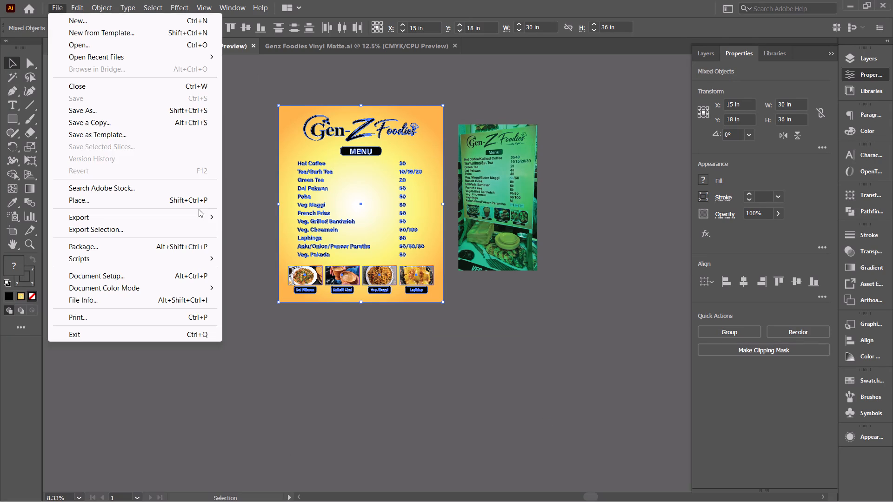
click(234, 222)
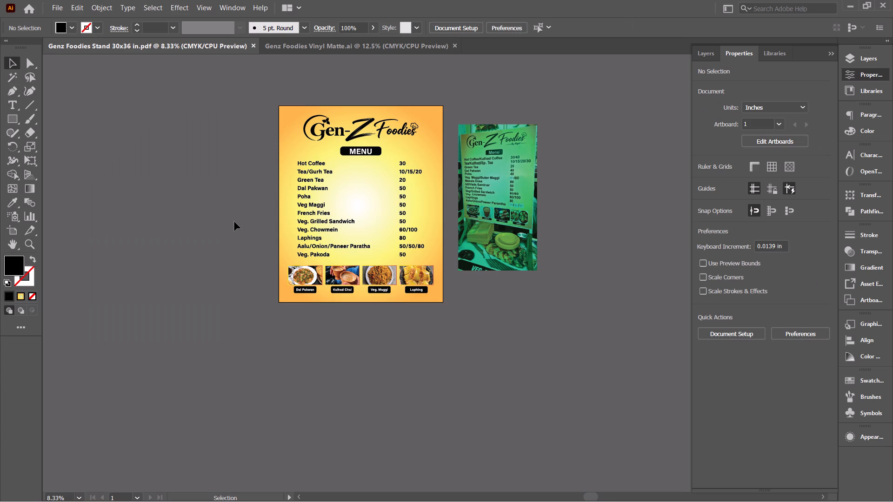
Capture a rectangular screenshot of the whole Gen-Z Foodies menu board artboard, leaving out the reference photo beside it.
key(Print)
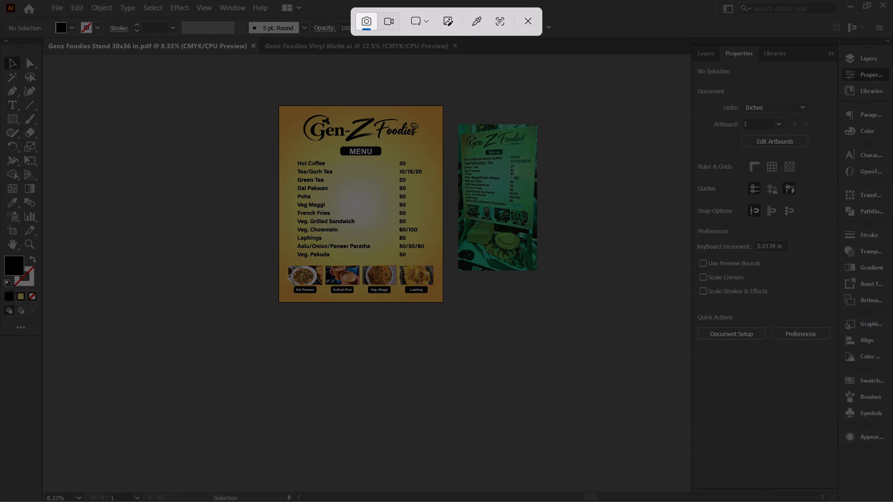
drag(277, 104, 421, 285)
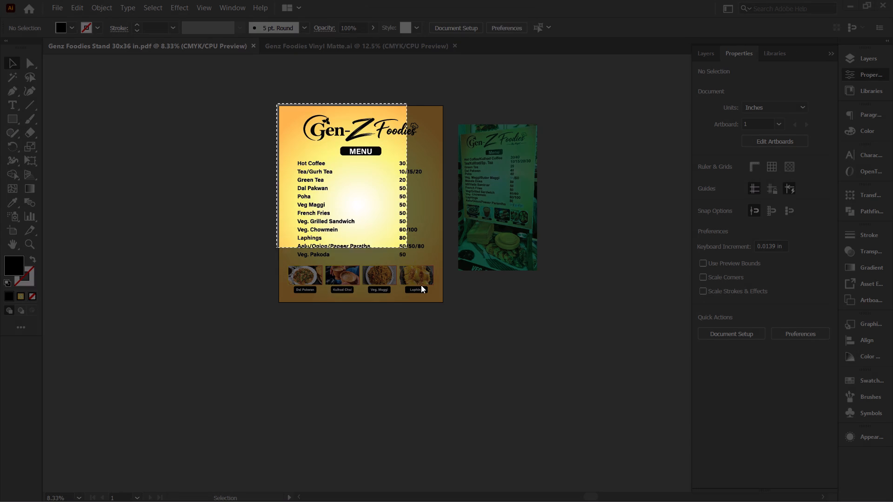
drag(421, 285, 446, 308)
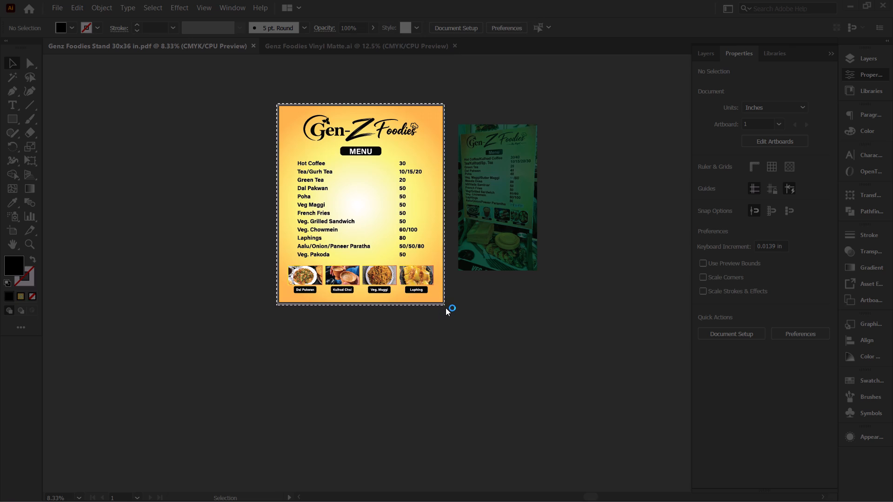